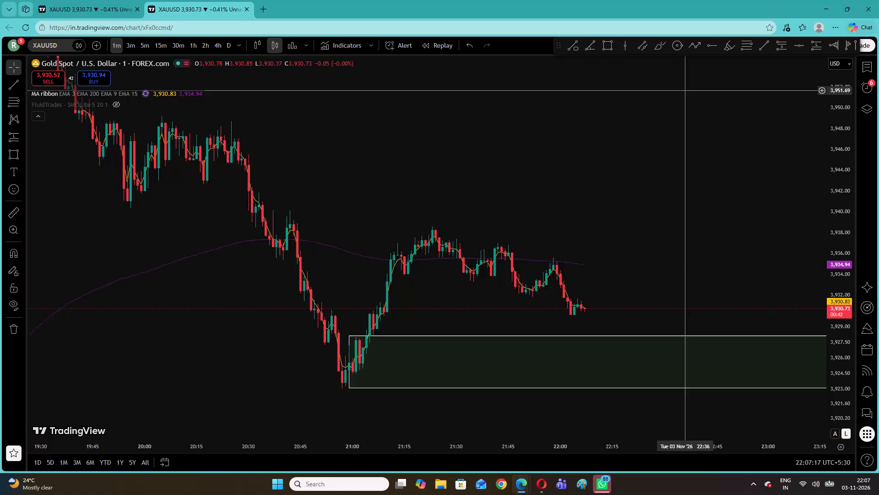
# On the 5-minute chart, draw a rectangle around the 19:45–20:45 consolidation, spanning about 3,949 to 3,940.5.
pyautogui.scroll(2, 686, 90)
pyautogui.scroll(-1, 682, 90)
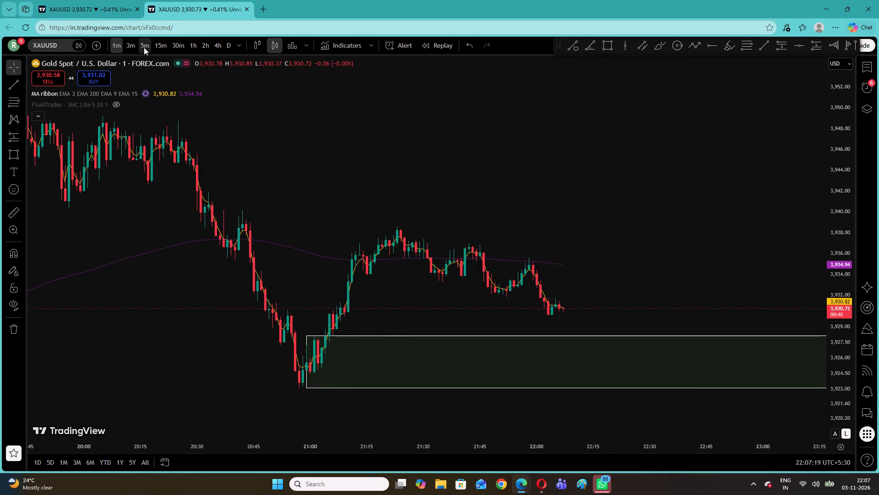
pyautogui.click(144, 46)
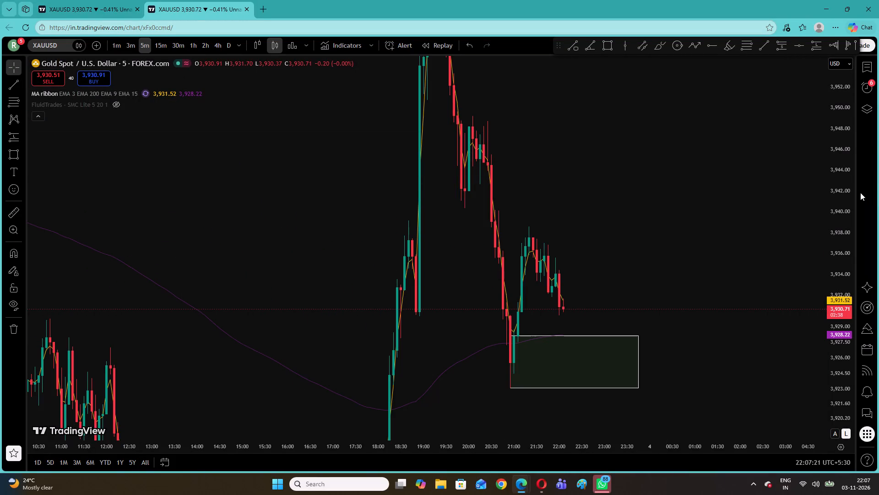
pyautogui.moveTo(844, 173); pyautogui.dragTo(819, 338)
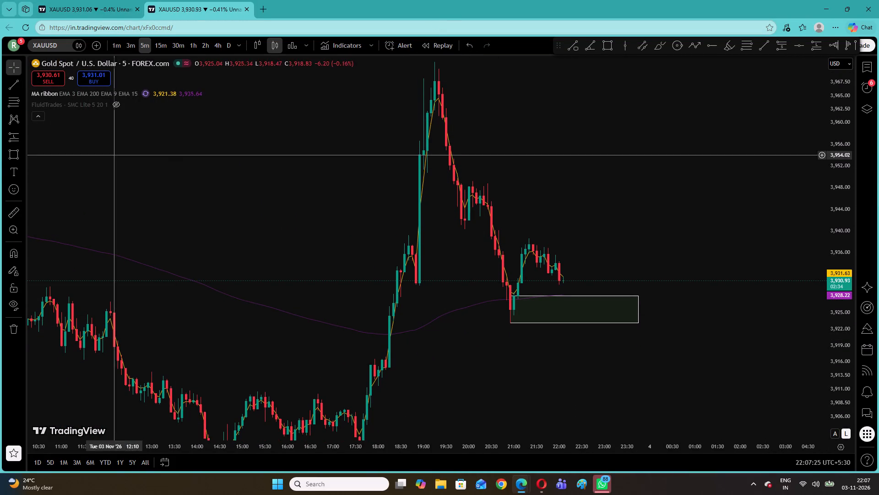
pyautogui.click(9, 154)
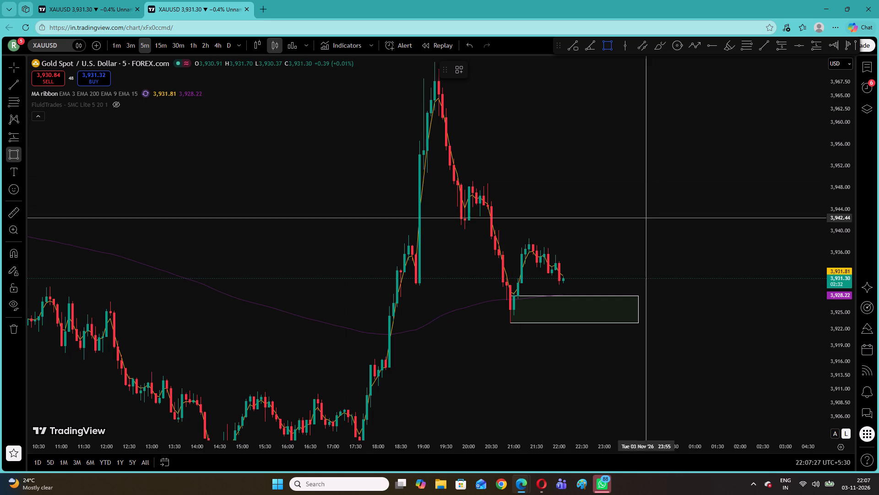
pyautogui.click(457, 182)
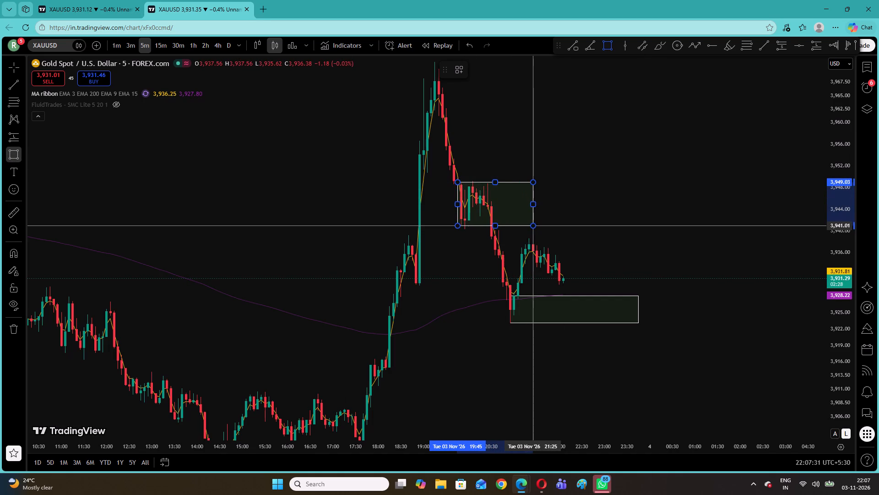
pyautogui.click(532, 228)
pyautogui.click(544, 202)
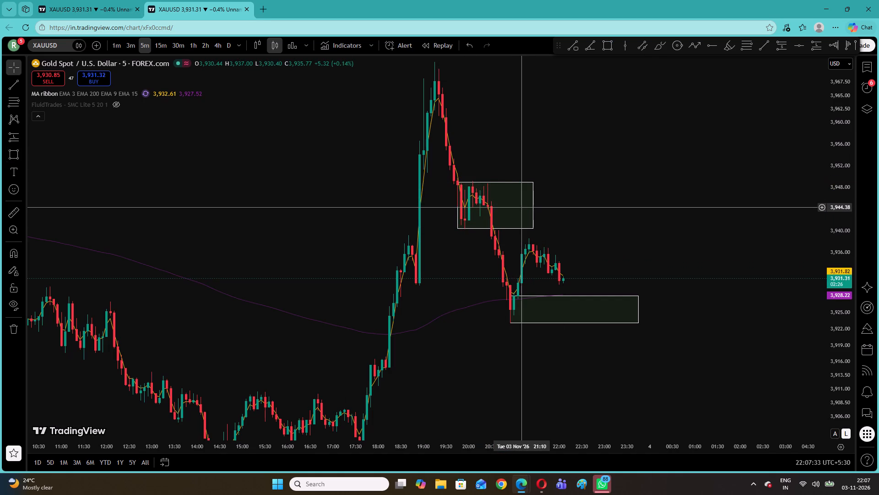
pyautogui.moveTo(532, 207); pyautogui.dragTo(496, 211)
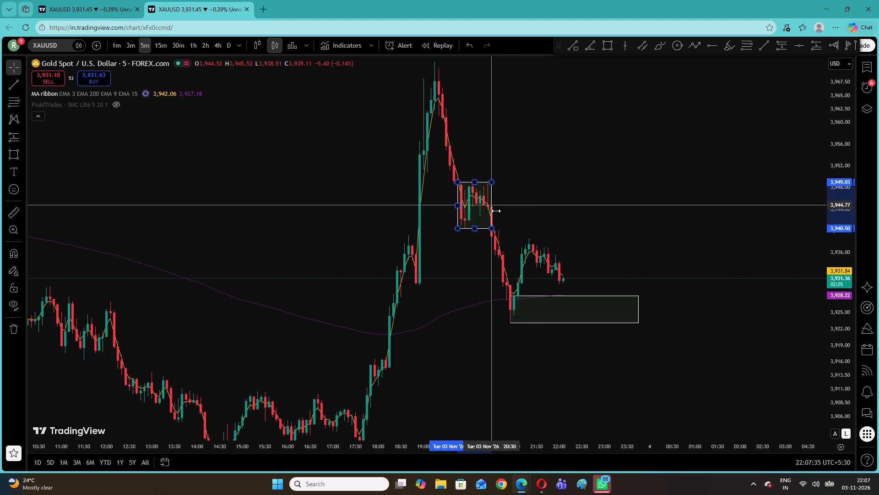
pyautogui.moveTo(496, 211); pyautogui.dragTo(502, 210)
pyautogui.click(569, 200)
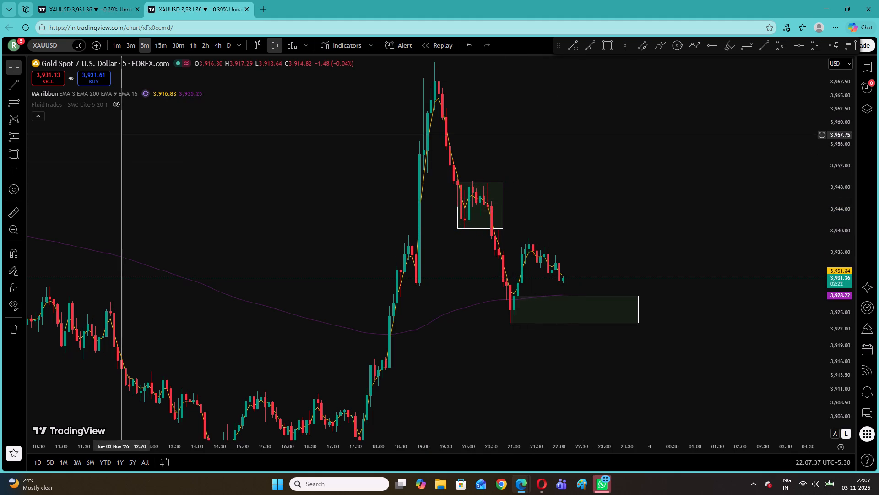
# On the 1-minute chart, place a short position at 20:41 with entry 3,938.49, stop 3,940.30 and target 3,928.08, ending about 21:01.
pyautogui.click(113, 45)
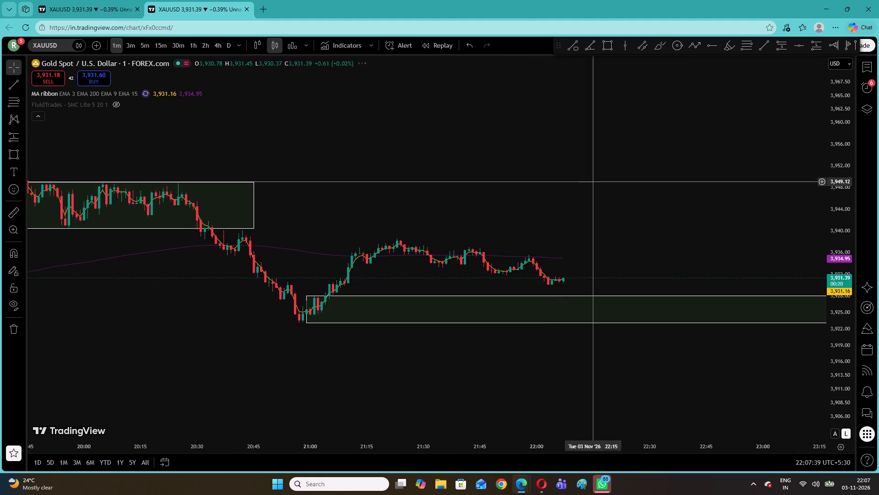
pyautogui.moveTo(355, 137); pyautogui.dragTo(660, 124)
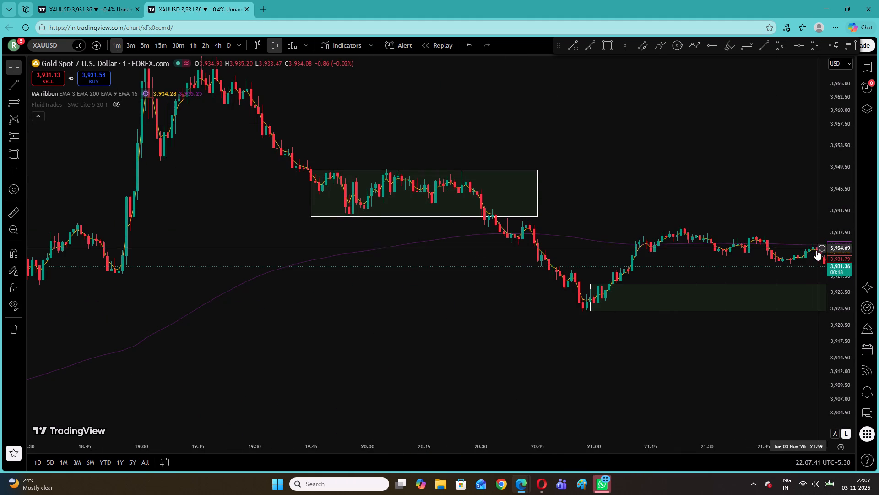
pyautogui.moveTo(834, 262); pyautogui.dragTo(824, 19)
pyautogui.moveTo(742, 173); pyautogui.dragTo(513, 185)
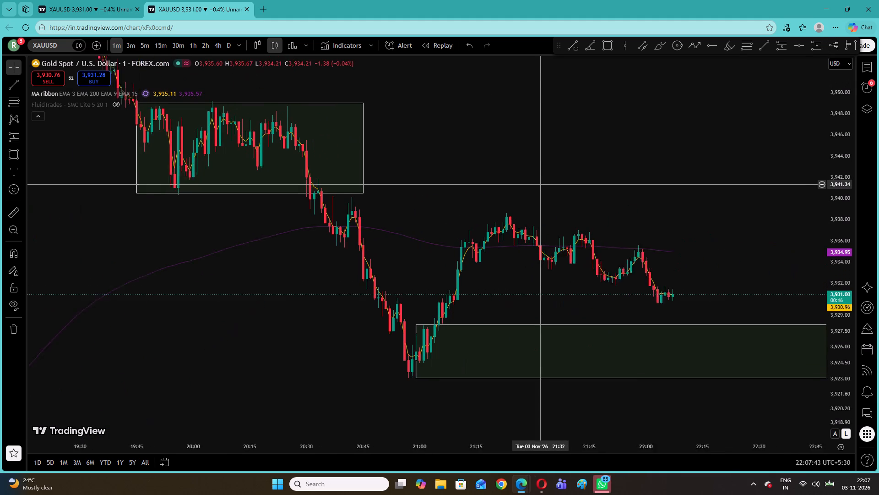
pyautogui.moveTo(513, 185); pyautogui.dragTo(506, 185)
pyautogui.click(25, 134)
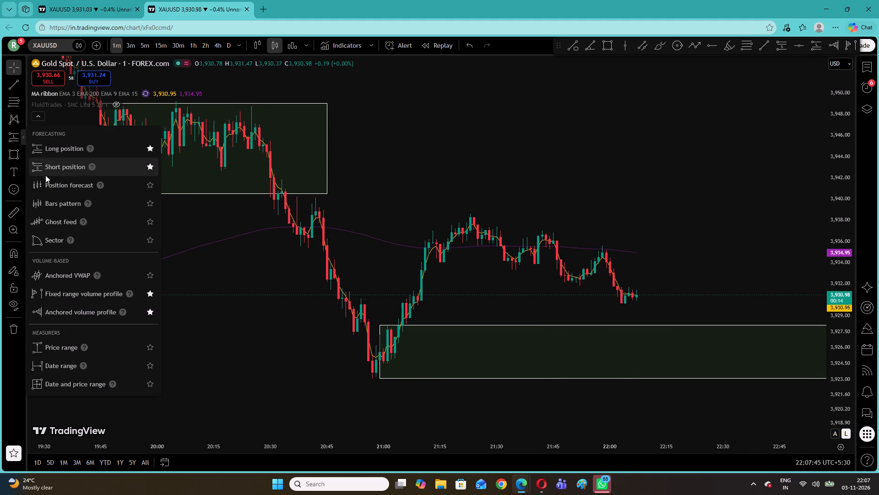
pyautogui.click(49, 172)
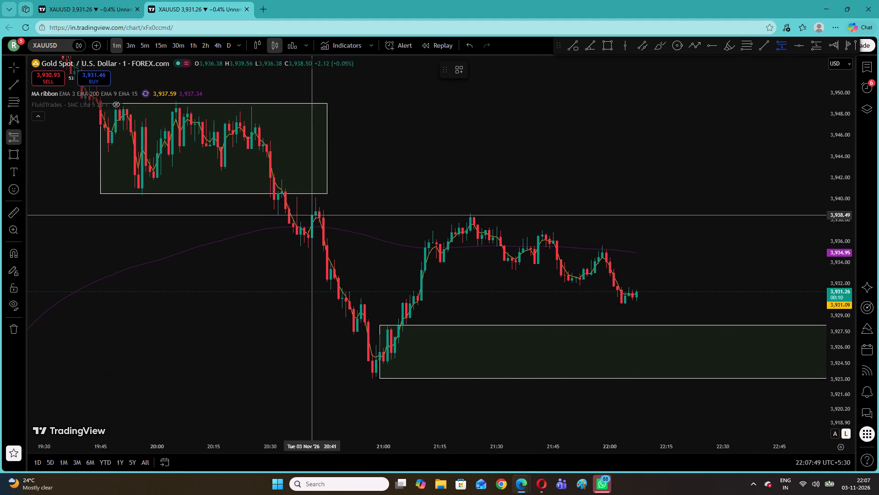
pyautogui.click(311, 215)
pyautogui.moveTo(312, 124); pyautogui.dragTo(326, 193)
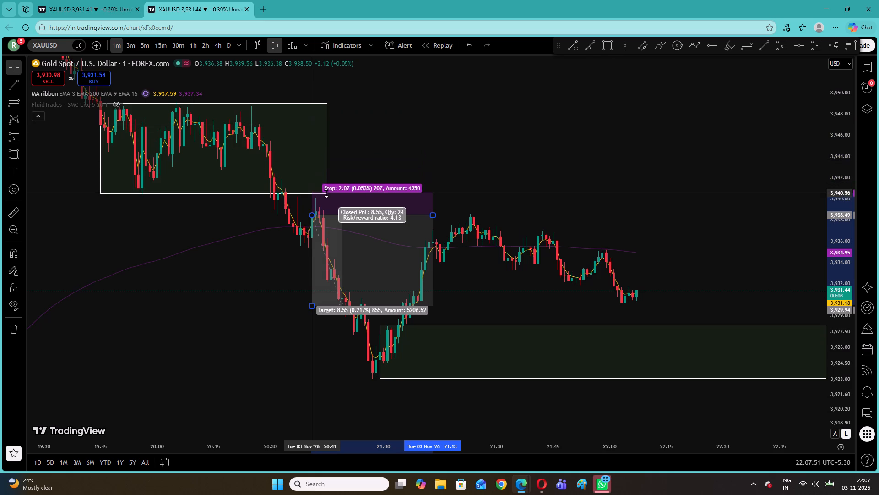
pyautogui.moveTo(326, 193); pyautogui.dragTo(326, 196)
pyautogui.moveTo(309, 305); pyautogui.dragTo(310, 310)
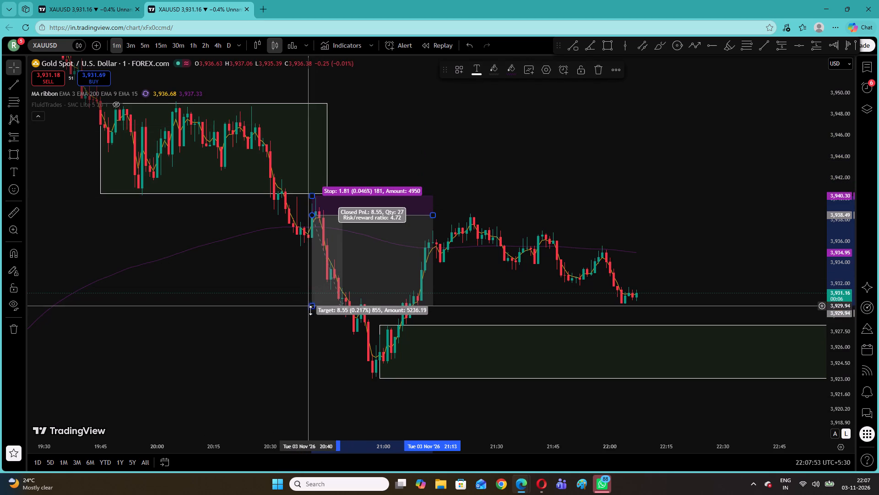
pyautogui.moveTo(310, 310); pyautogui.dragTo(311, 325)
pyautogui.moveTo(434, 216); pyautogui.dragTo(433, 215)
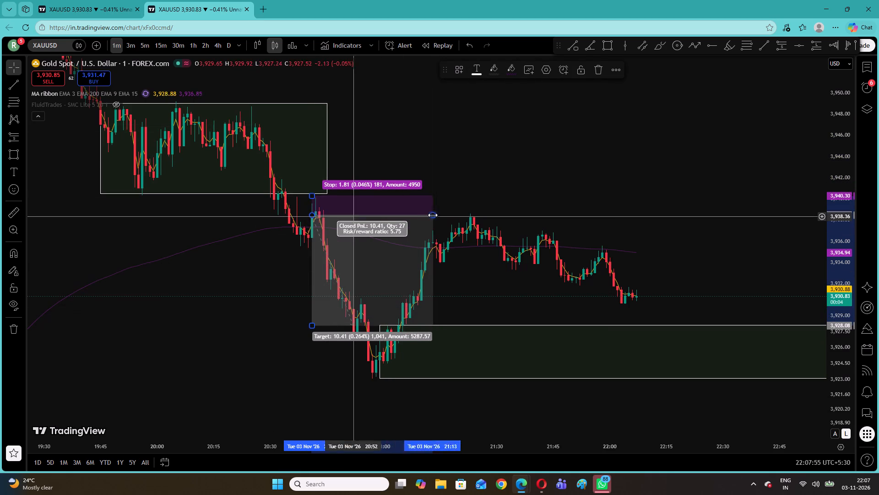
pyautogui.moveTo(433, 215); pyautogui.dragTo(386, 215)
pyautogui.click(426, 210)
# Return to the 5-minute timeframe and examine the day's price action around and before the marked zones.
pyautogui.click(139, 41)
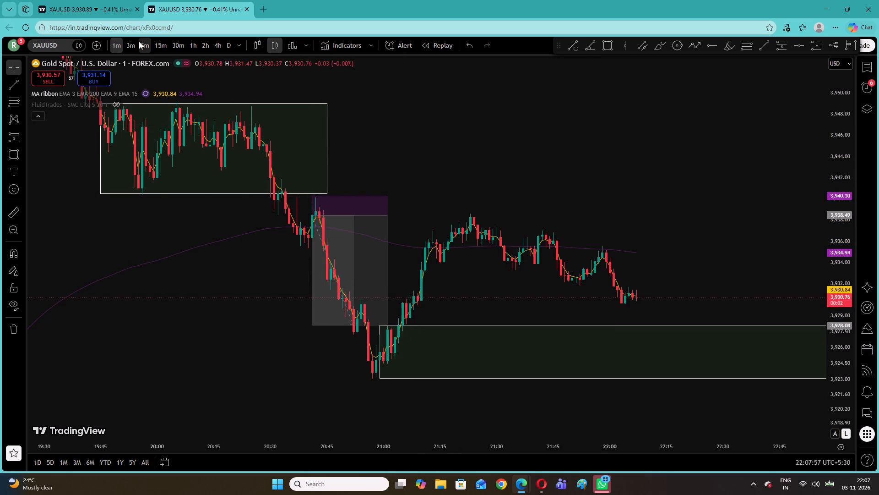
pyautogui.moveTo(666, 171); pyautogui.dragTo(608, 174)
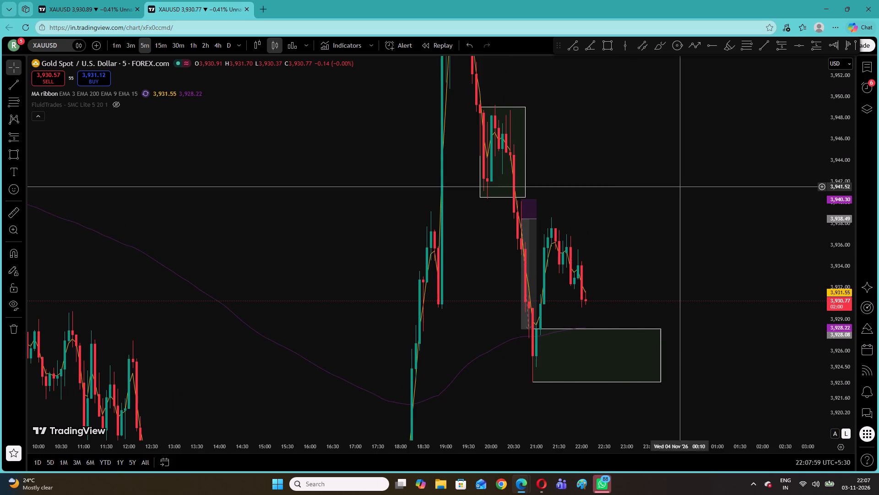
pyautogui.moveTo(849, 237); pyautogui.dragTo(830, 341)
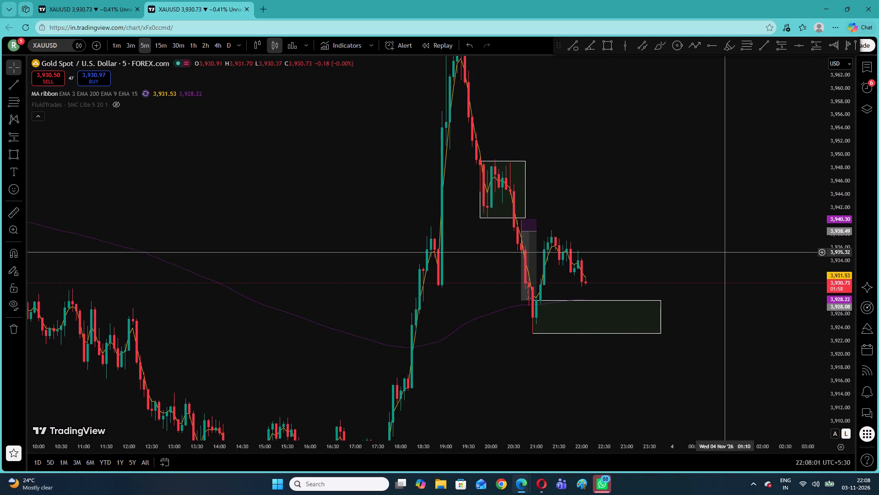
pyautogui.moveTo(688, 225); pyautogui.dragTo(600, 220)
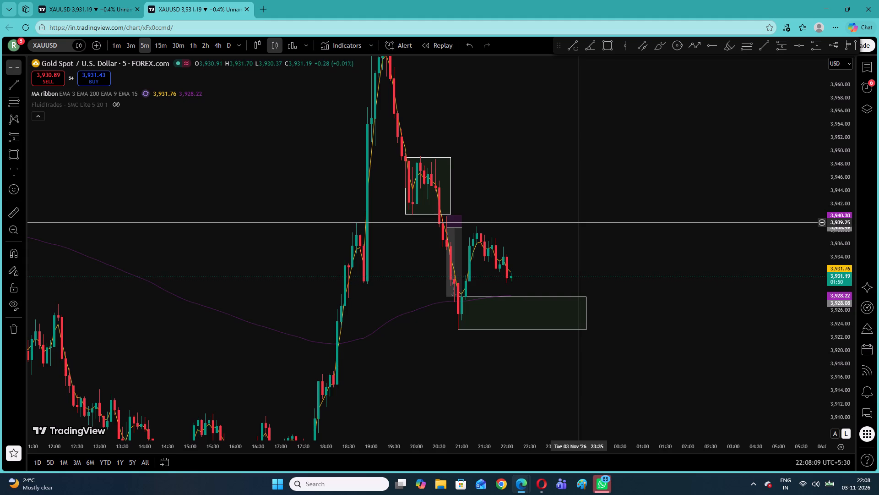
pyautogui.moveTo(555, 225); pyautogui.dragTo(798, 147)
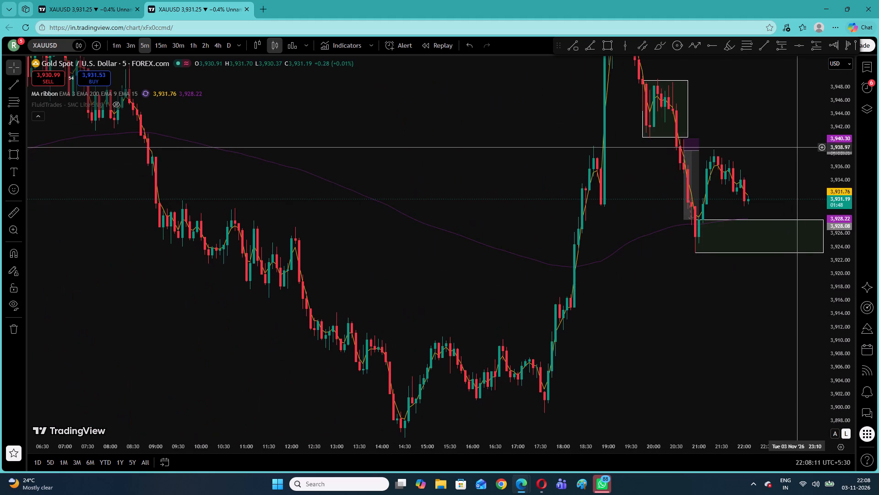
pyautogui.moveTo(489, 260); pyautogui.dragTo(478, 225)
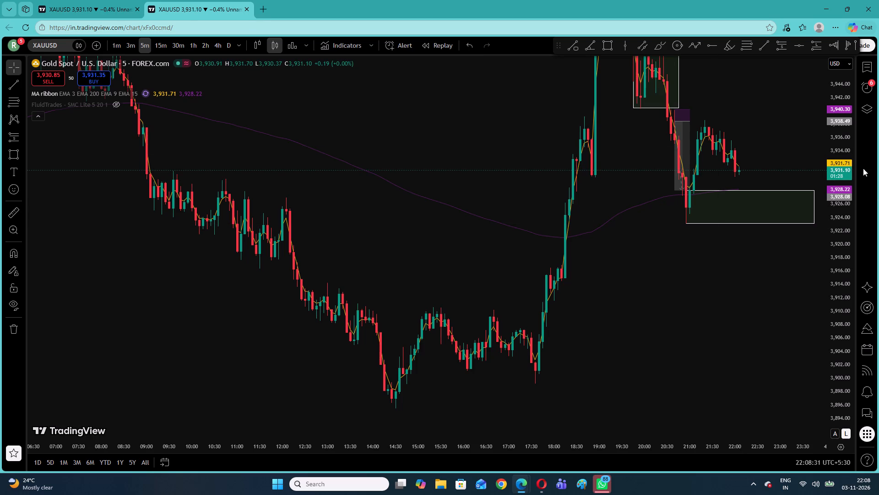
pyautogui.moveTo(833, 124); pyautogui.dragTo(853, 375)
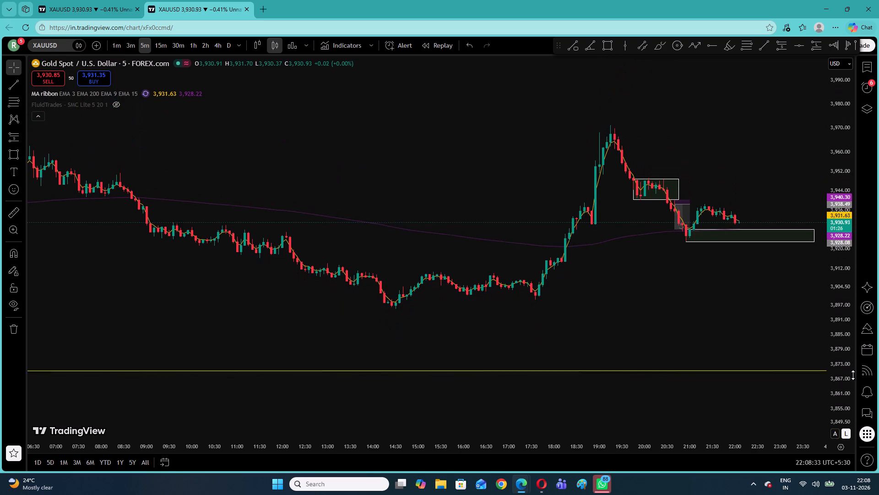
pyautogui.moveTo(853, 375); pyautogui.dragTo(852, 330)
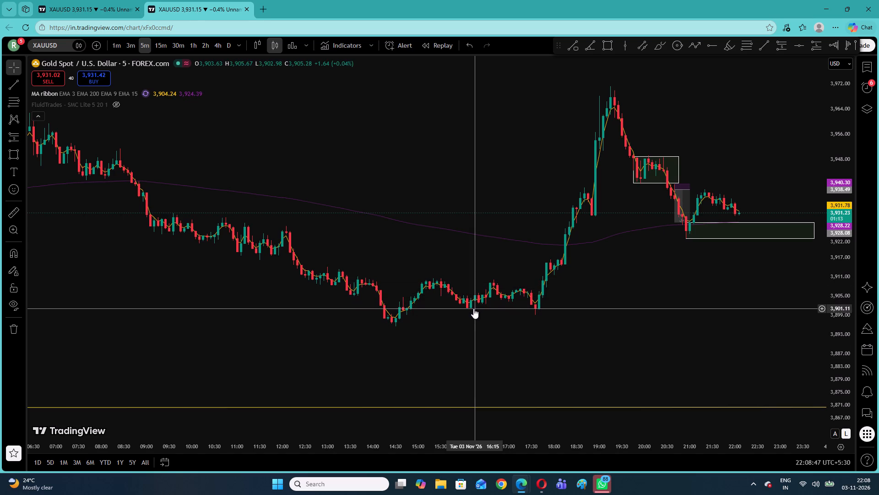
# Remove all four drawings from the XAUUSD chart.
pyautogui.rightClick(716, 113)
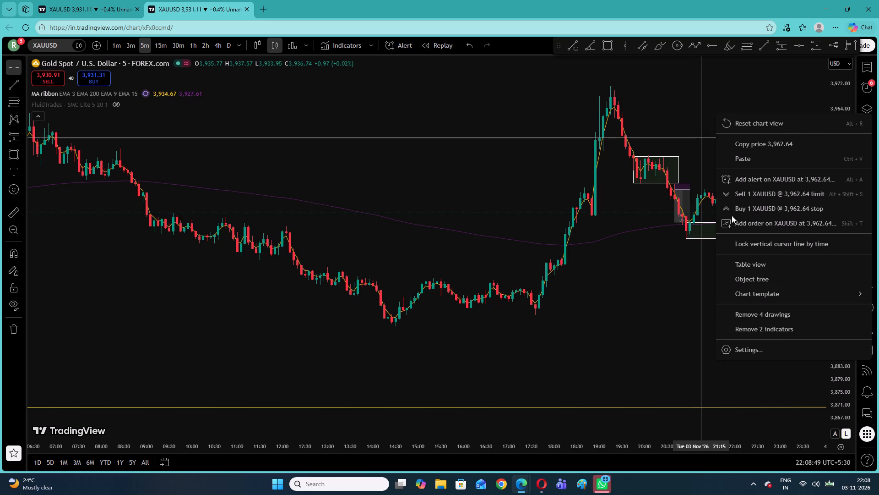
pyautogui.click(780, 318)
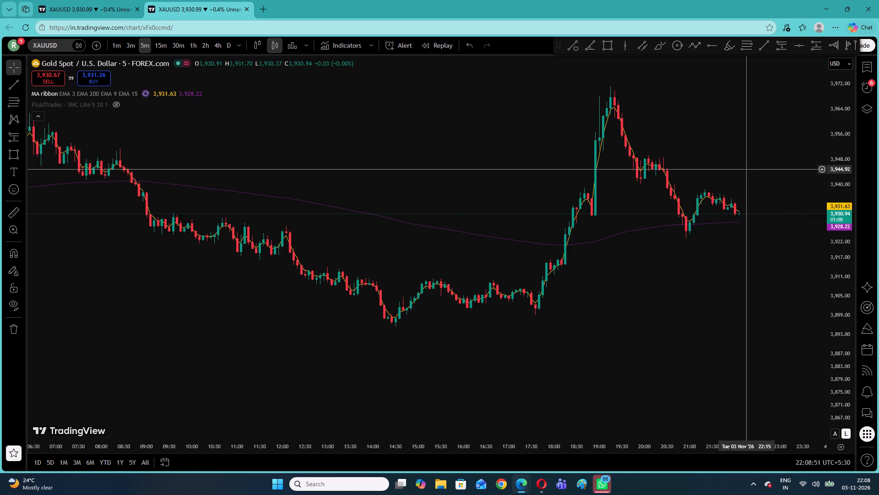
# Draw a descending trend line above the recent highs, from about 3,939 at 21:20 to about 3,928.3 at 23:15.
pyautogui.moveTo(756, 166); pyautogui.dragTo(689, 157)
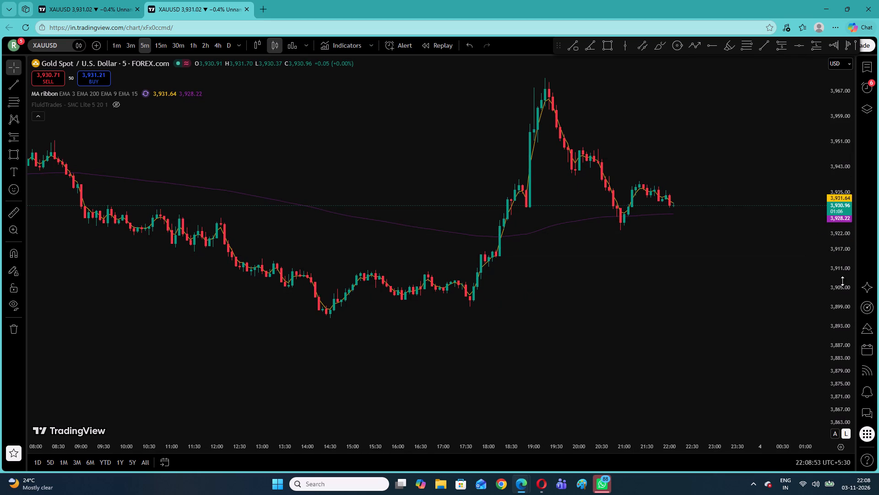
pyautogui.moveTo(844, 302); pyautogui.dragTo(819, 116)
pyautogui.moveTo(748, 137); pyautogui.dragTo(692, 226)
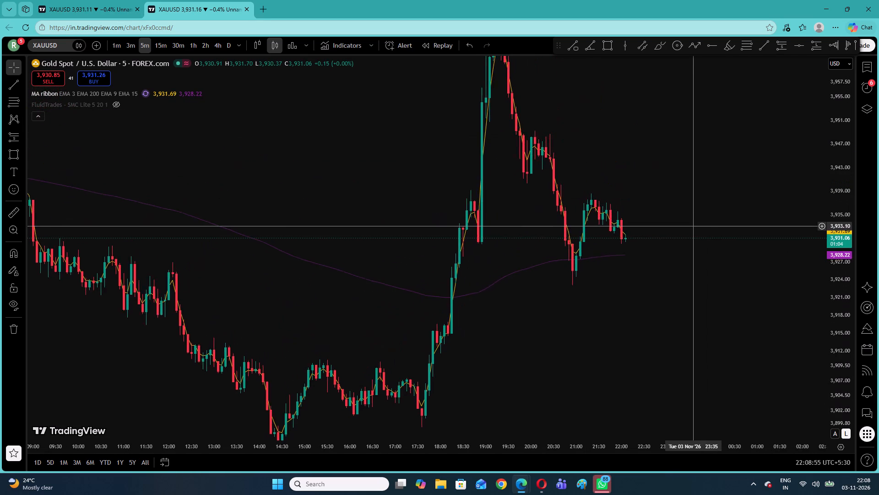
pyautogui.moveTo(692, 226); pyautogui.dragTo(689, 221)
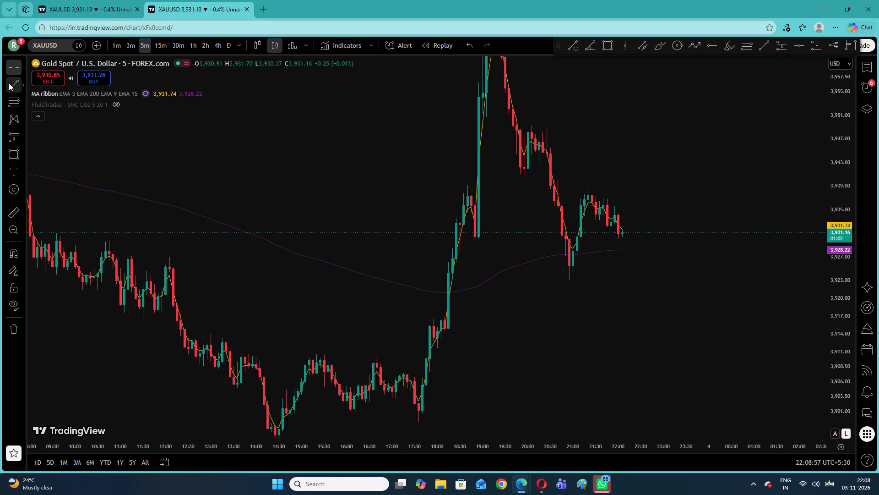
pyautogui.click(9, 83)
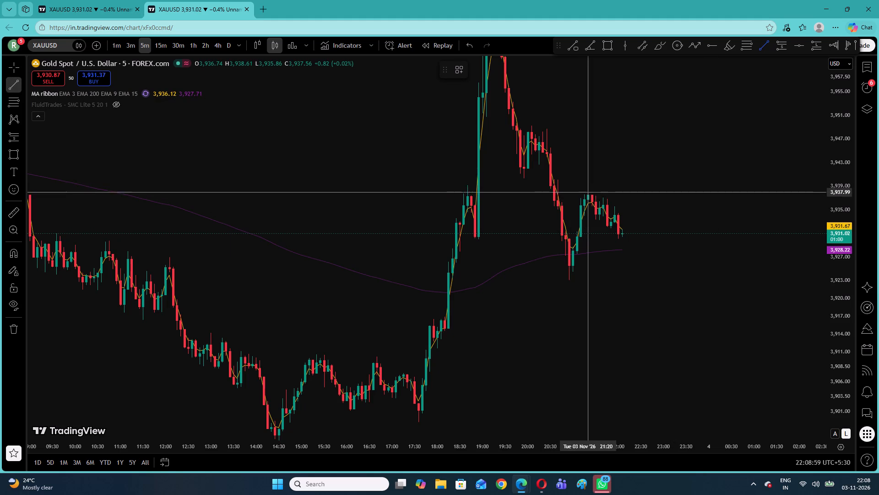
pyautogui.click(586, 185)
pyautogui.click(677, 249)
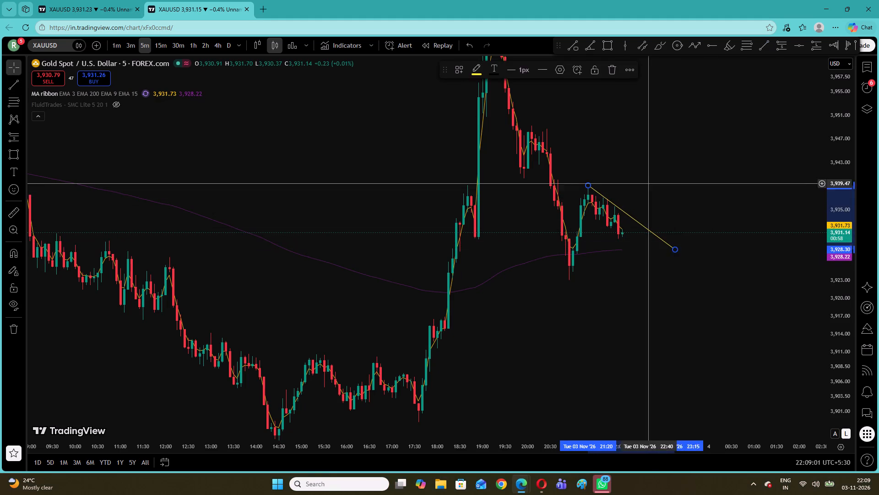
pyautogui.click(648, 181)
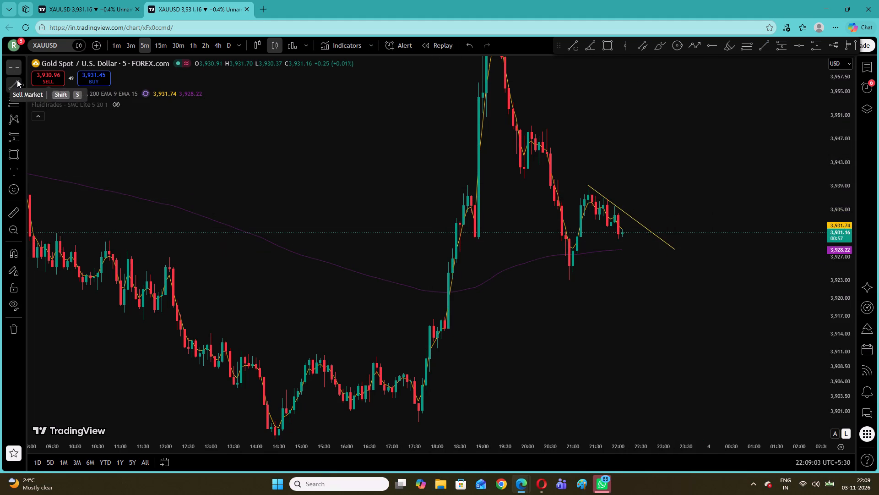
# Draw a parallel lower trend line under the recent lows, from about 3,934 at 21:20 to about 3,923 at 23:15.
pyautogui.click(16, 79)
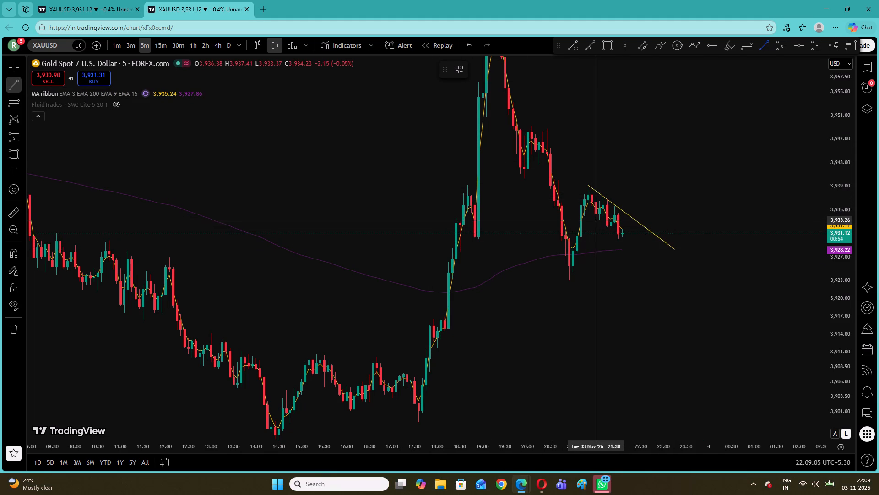
pyautogui.click(587, 216)
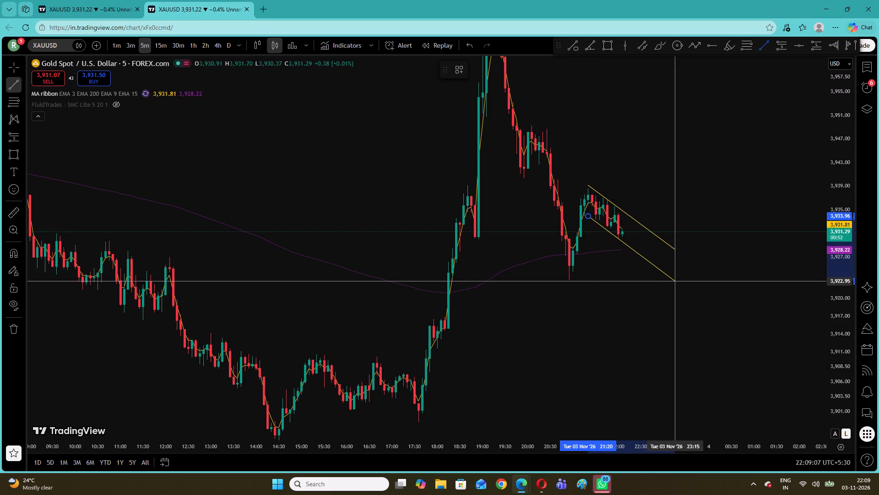
pyautogui.click(674, 281)
pyautogui.click(671, 178)
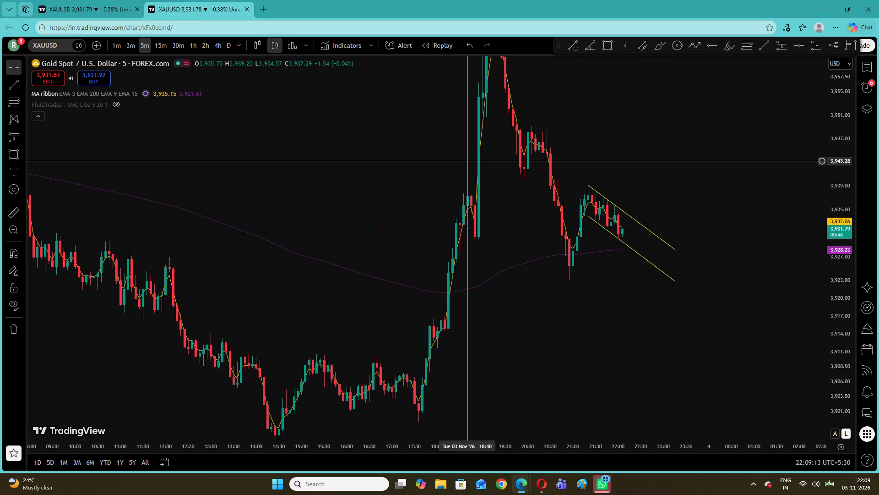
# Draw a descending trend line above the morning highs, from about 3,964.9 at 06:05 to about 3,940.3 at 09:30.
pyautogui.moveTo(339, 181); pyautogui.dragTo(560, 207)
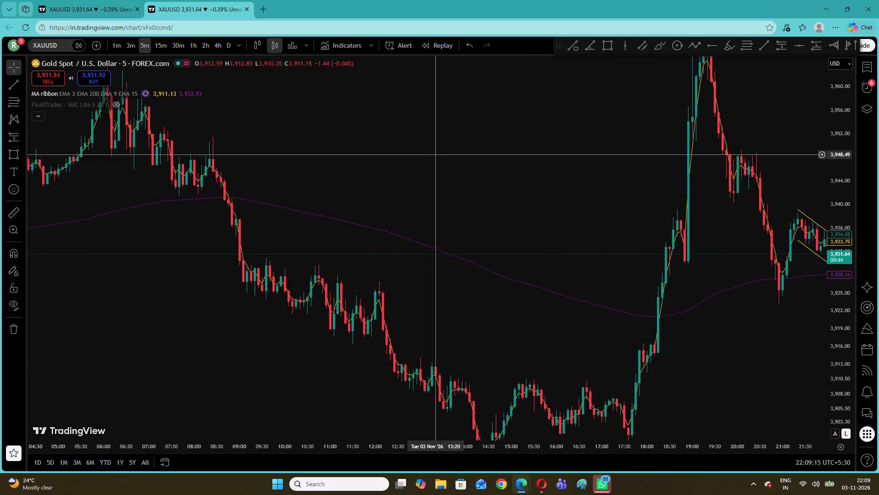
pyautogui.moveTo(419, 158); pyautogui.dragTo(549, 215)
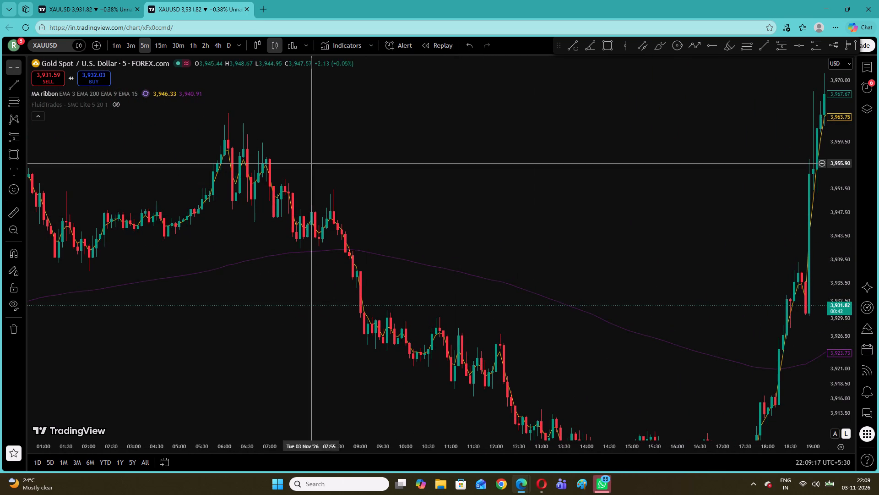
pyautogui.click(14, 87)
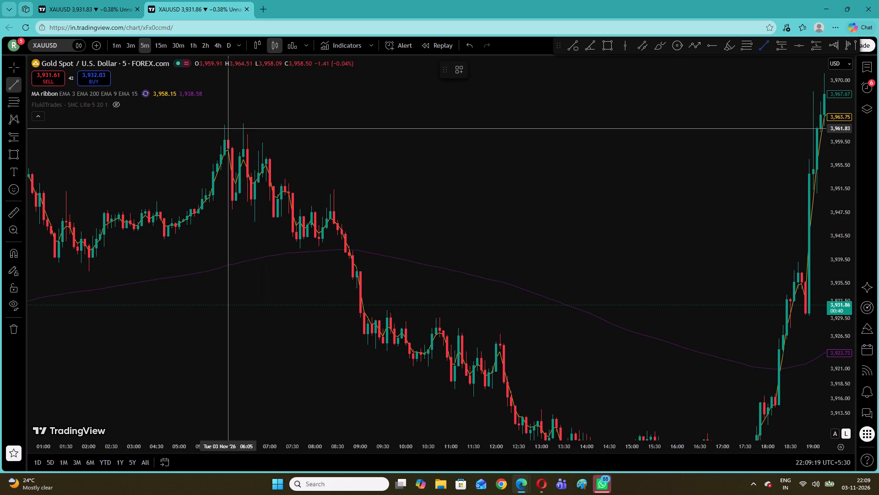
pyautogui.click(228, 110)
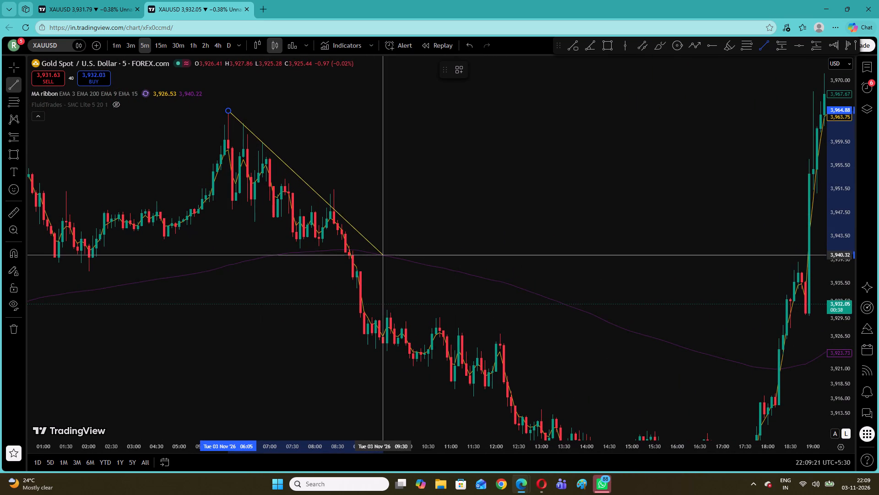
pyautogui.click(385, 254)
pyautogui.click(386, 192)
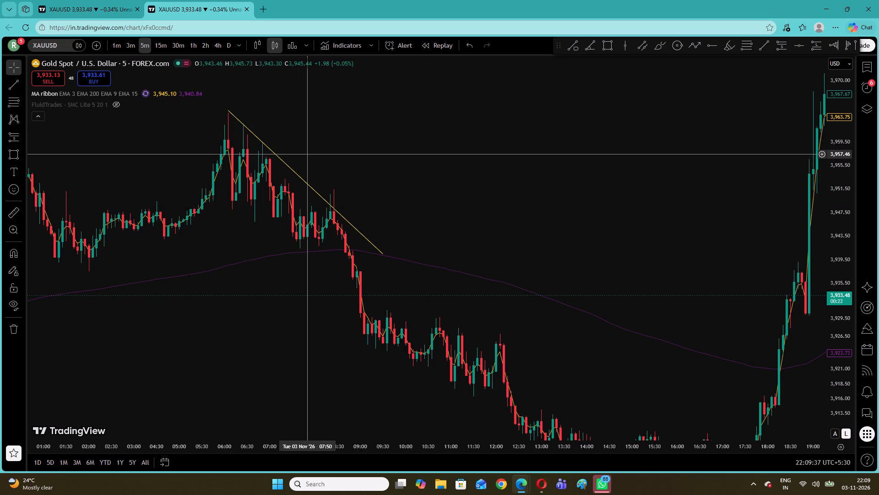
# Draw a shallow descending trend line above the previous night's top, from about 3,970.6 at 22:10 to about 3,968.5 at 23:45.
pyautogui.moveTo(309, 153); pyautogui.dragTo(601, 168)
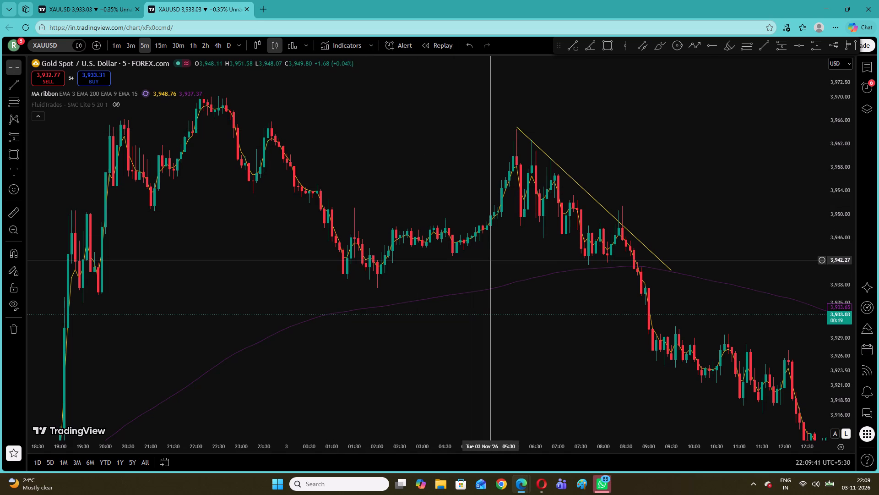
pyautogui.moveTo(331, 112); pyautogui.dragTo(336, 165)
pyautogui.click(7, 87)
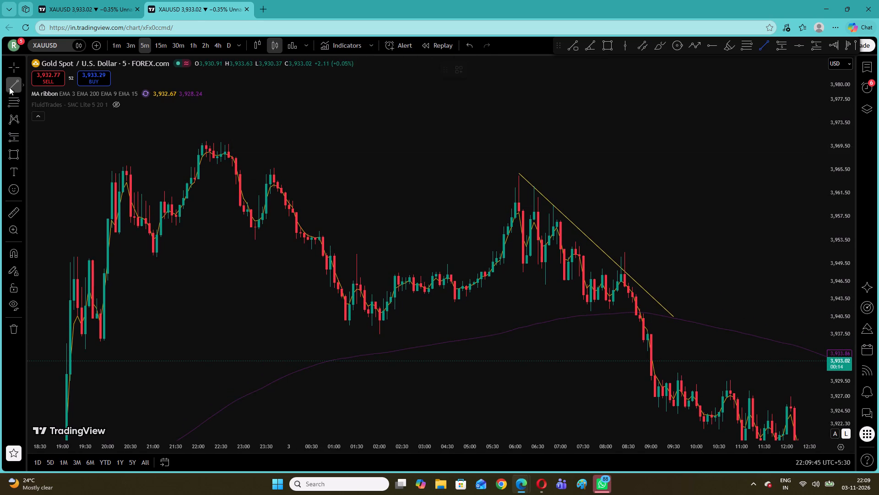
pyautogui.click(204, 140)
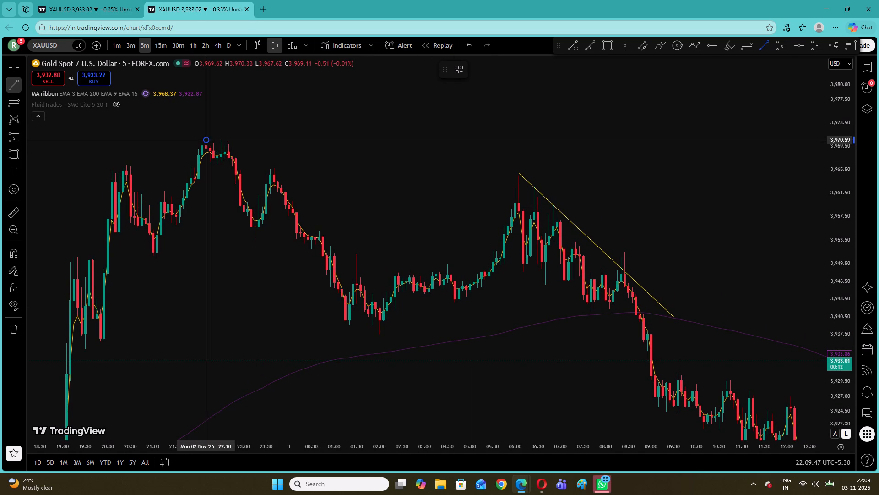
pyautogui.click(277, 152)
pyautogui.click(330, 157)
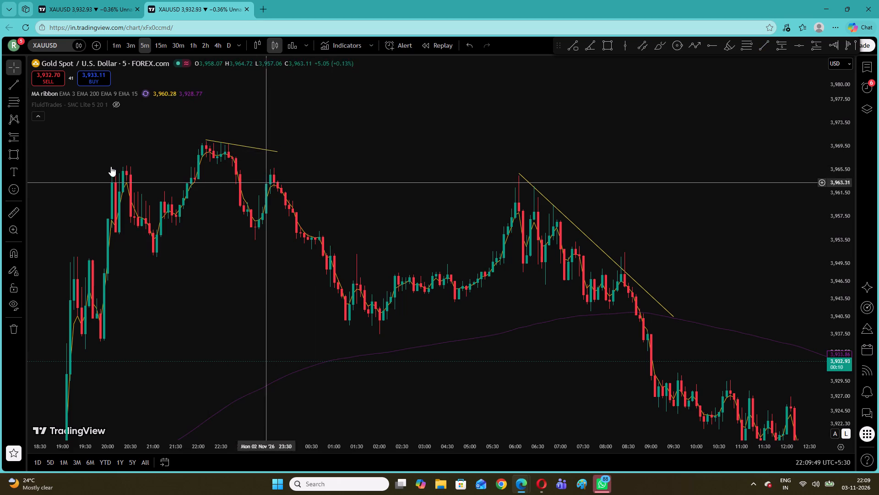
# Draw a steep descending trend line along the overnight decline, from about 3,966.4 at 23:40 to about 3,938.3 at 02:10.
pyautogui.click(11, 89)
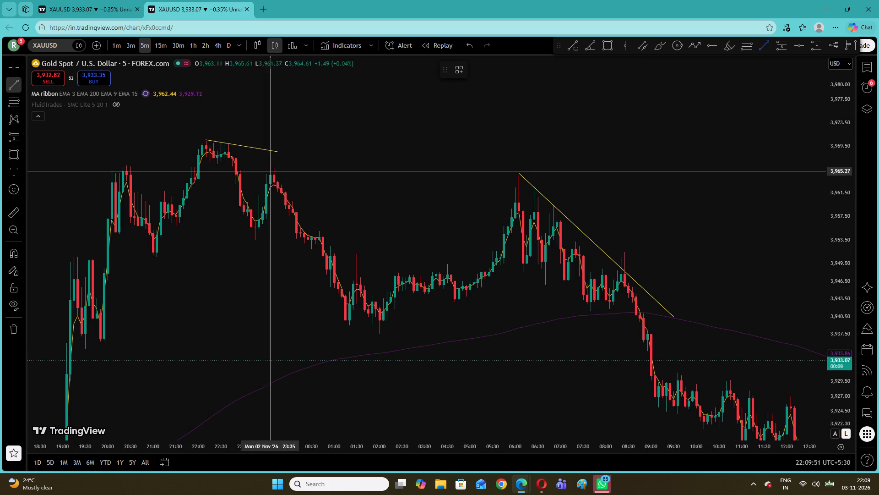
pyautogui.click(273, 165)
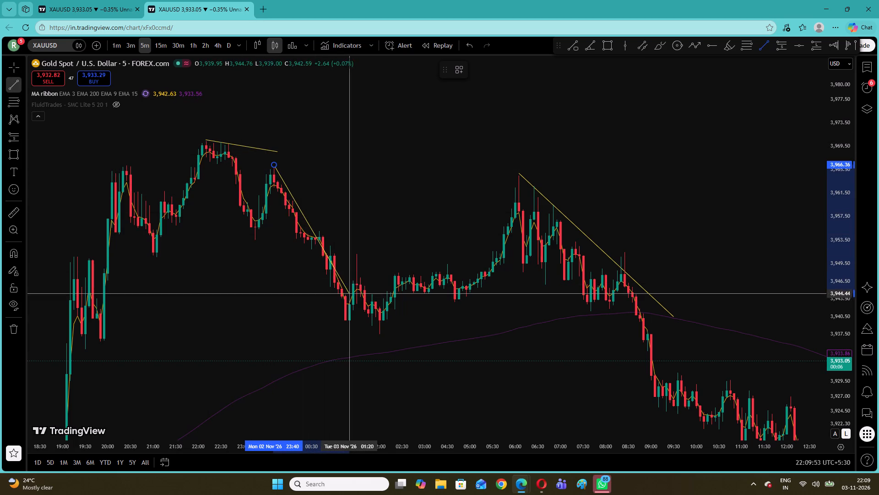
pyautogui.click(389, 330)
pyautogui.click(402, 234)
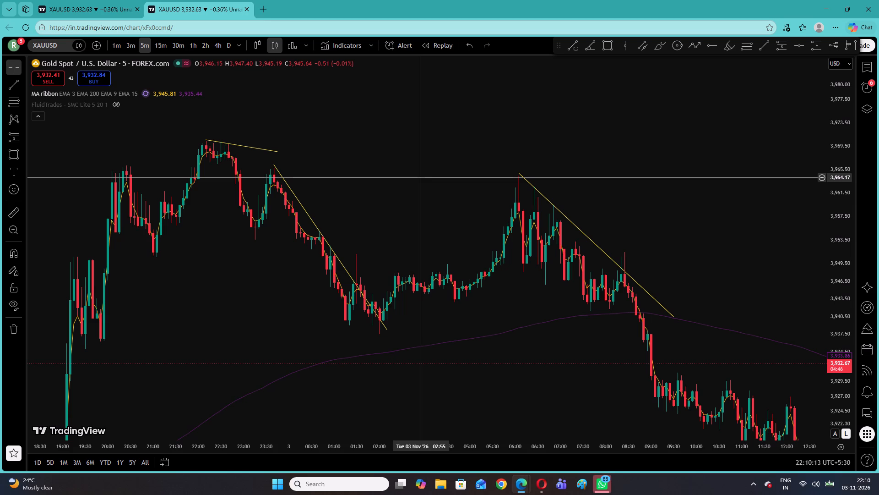
# Switch XAUUSD to the 1-minute timeframe and reset the chart view to the latest price.
pyautogui.moveTo(468, 211); pyautogui.dragTo(341, 153)
pyautogui.moveTo(630, 266); pyautogui.dragTo(544, 194)
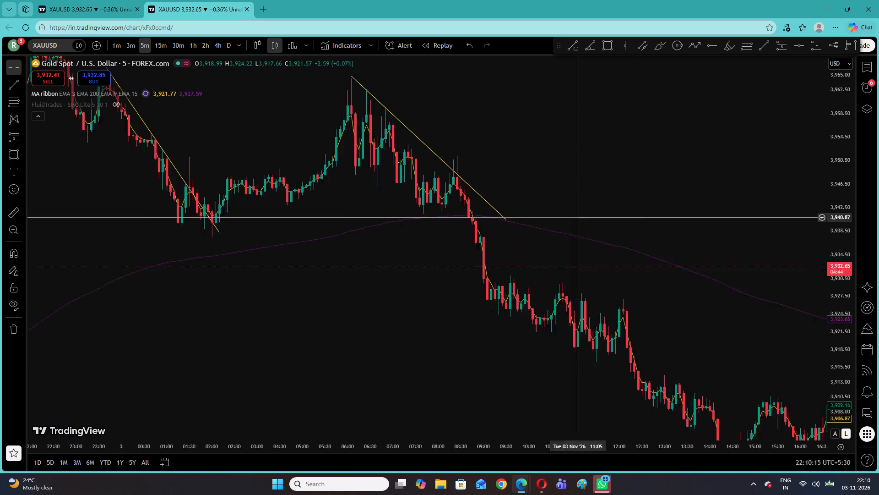
pyautogui.moveTo(544, 194); pyautogui.dragTo(445, 155)
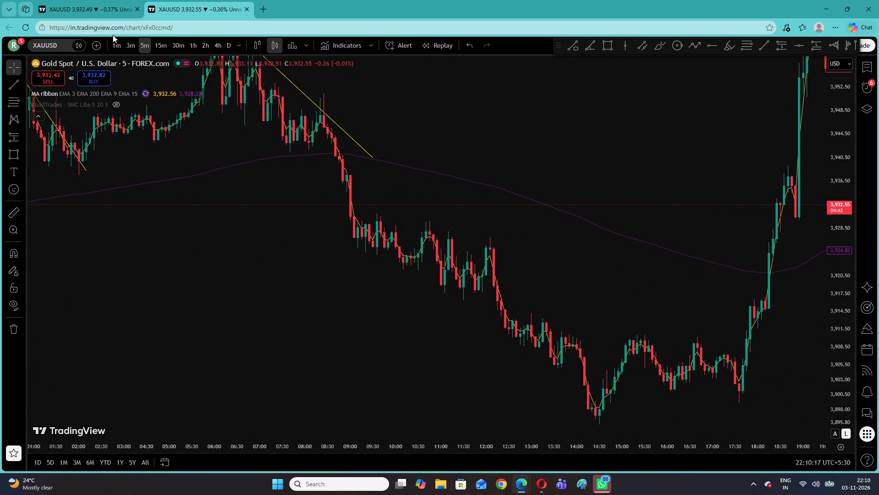
pyautogui.click(114, 43)
pyautogui.rightClick(419, 173)
pyautogui.click(433, 183)
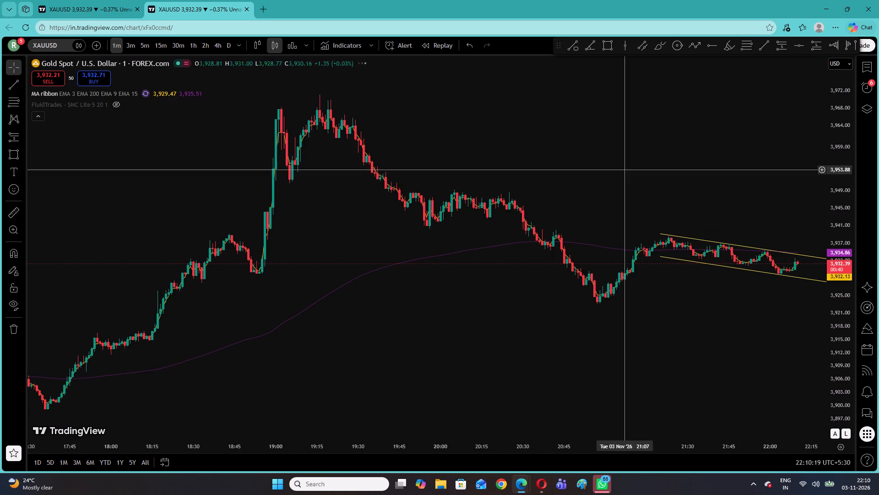
# Examine the latest 1-minute candles inside the descending channel at different price scales.
pyautogui.moveTo(841, 344); pyautogui.dragTo(804, 49)
pyautogui.moveTo(791, 207); pyautogui.dragTo(662, 199)
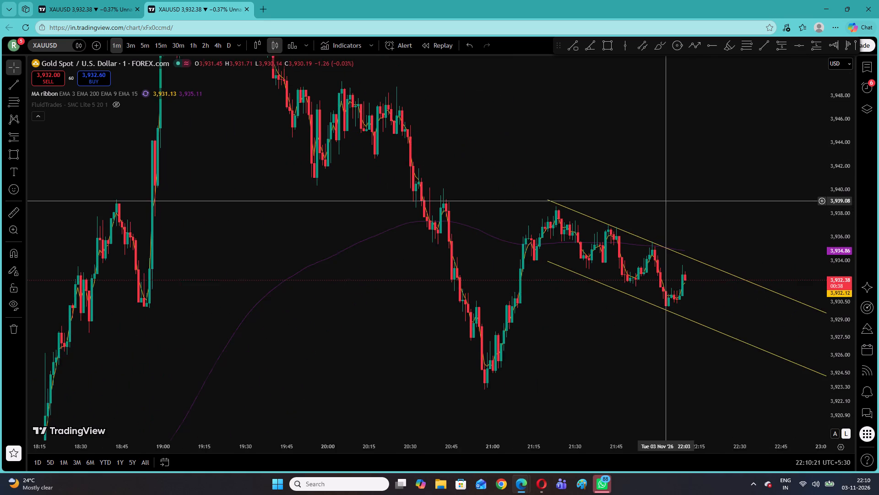
pyautogui.moveTo(662, 199); pyautogui.dragTo(661, 199)
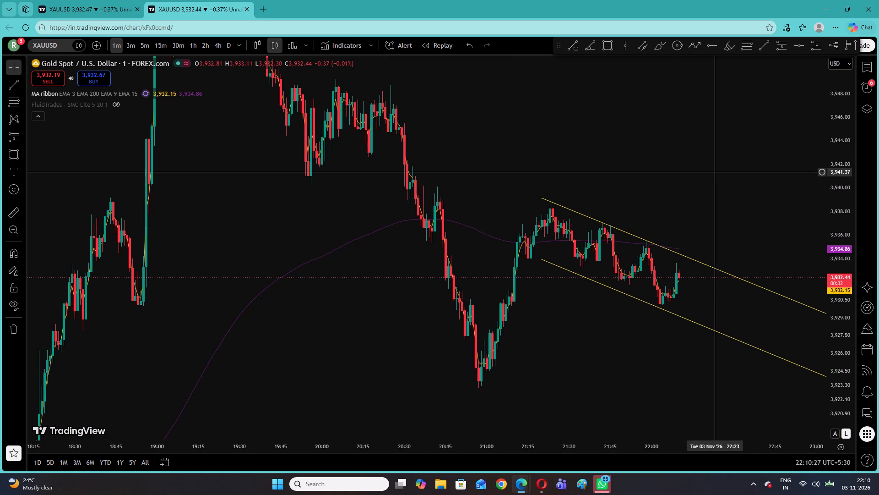
pyautogui.moveTo(845, 360); pyautogui.dragTo(817, 218)
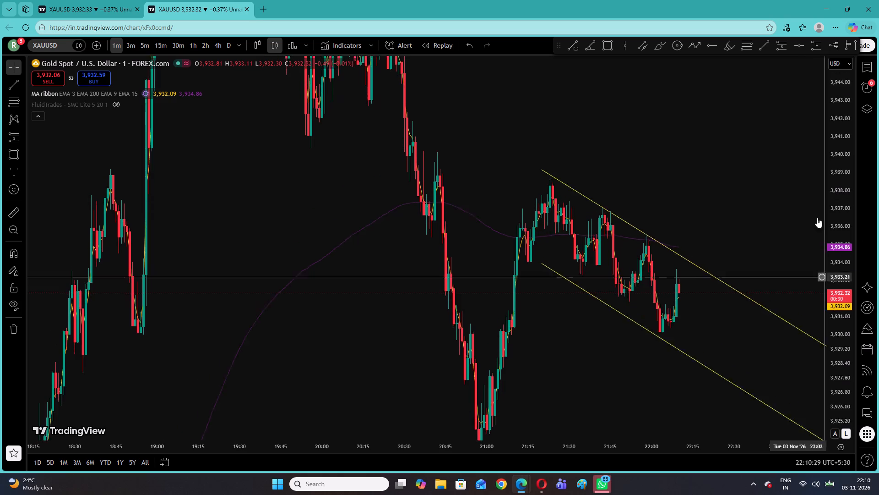
pyautogui.moveTo(817, 218); pyautogui.dragTo(816, 30)
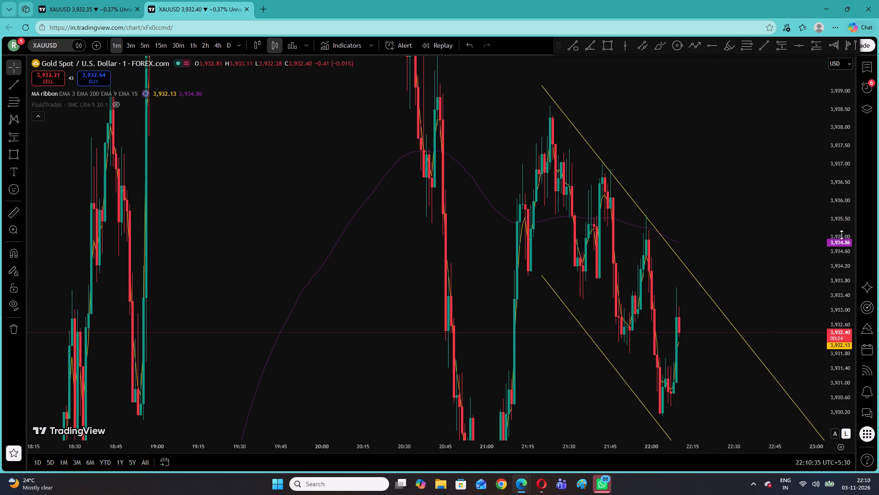
pyautogui.moveTo(835, 313); pyautogui.dragTo(831, 71)
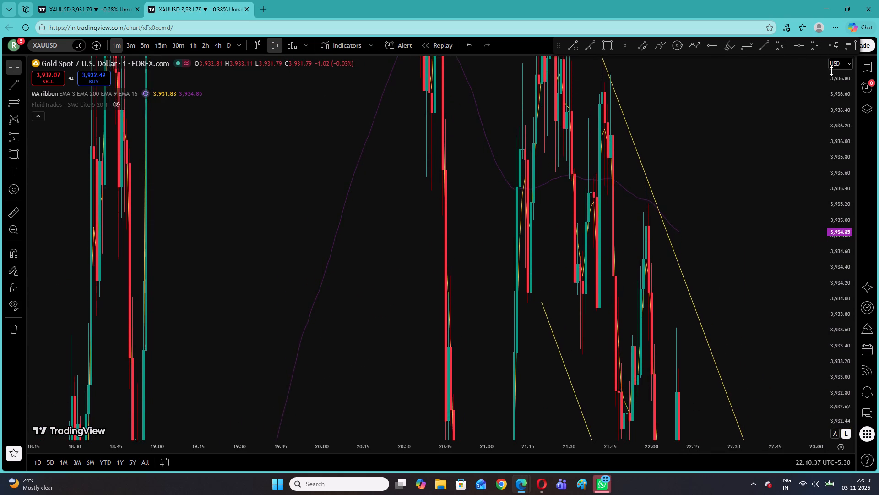
pyautogui.moveTo(831, 71); pyautogui.dragTo(833, 62)
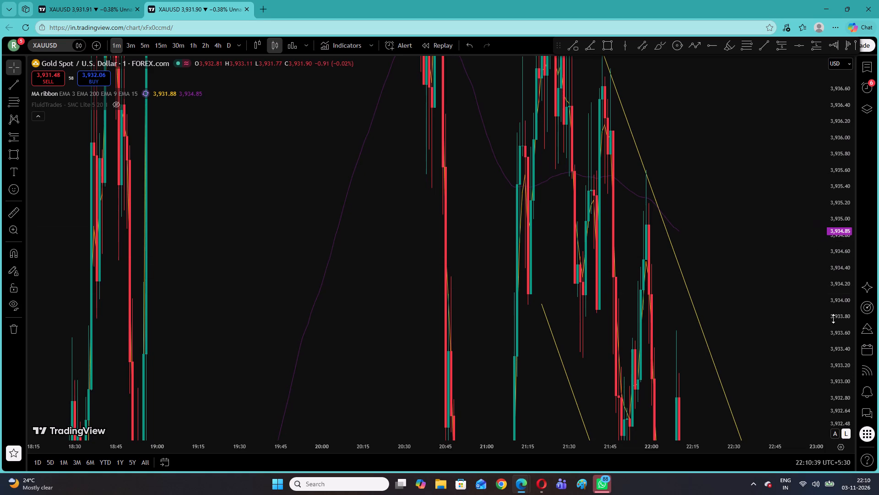
pyautogui.moveTo(840, 319); pyautogui.dragTo(840, 175)
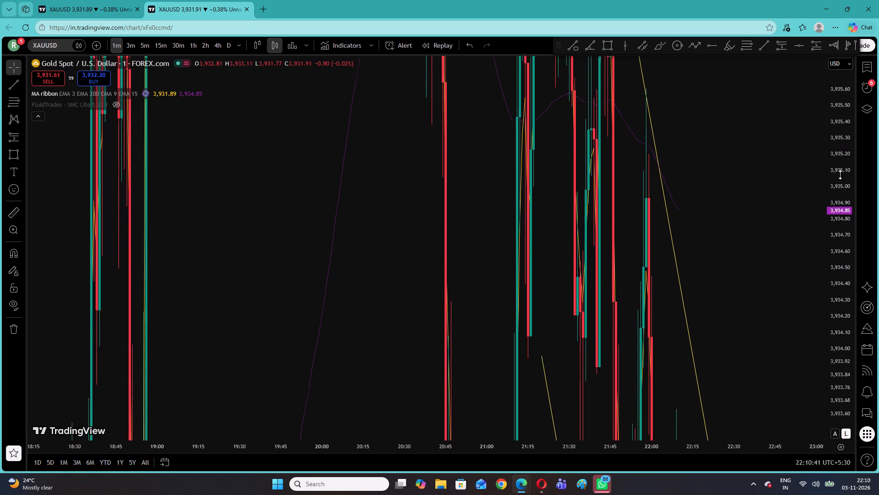
pyautogui.moveTo(840, 175); pyautogui.dragTo(850, 483)
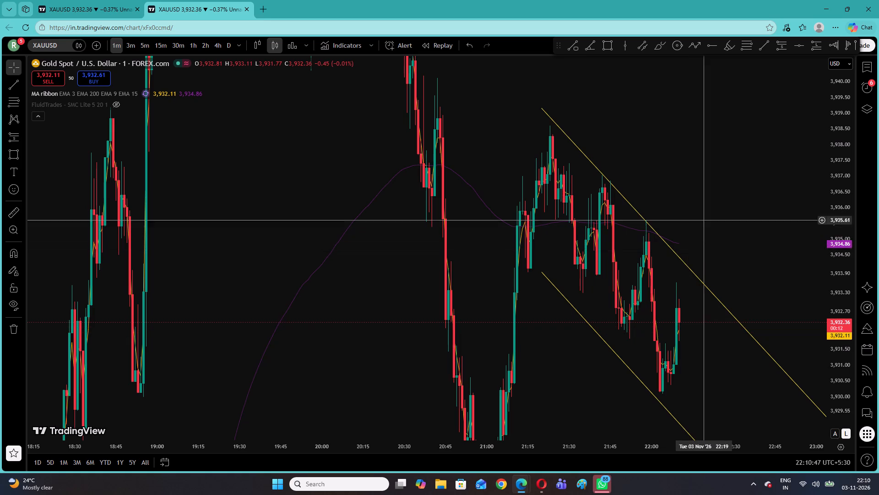
# Remove all drawings from the XAUUSD chart.
pyautogui.rightClick(700, 185)
pyautogui.click(752, 385)
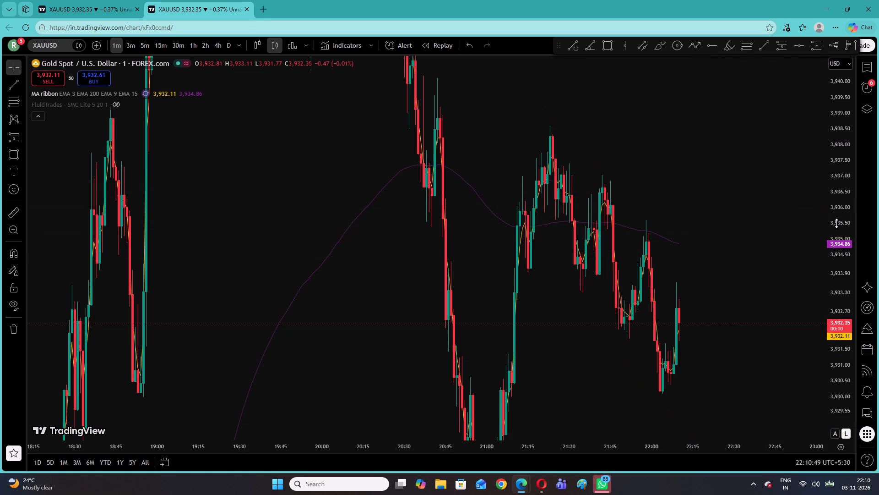
# Examine the earlier 1-minute price action, from the decline after 20:30 back through the 19:00 rally to the 16:00–18:15 range.
pyautogui.moveTo(837, 224); pyautogui.dragTo(839, 324)
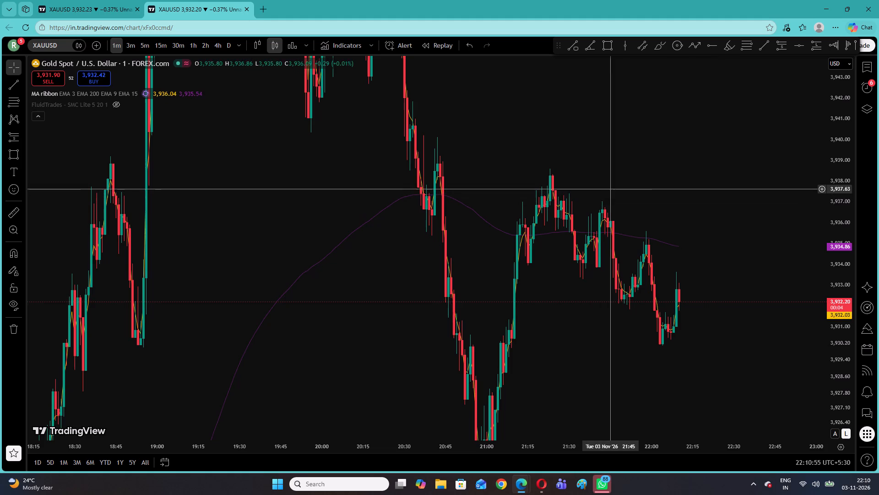
pyautogui.moveTo(585, 113); pyautogui.dragTo(718, 220)
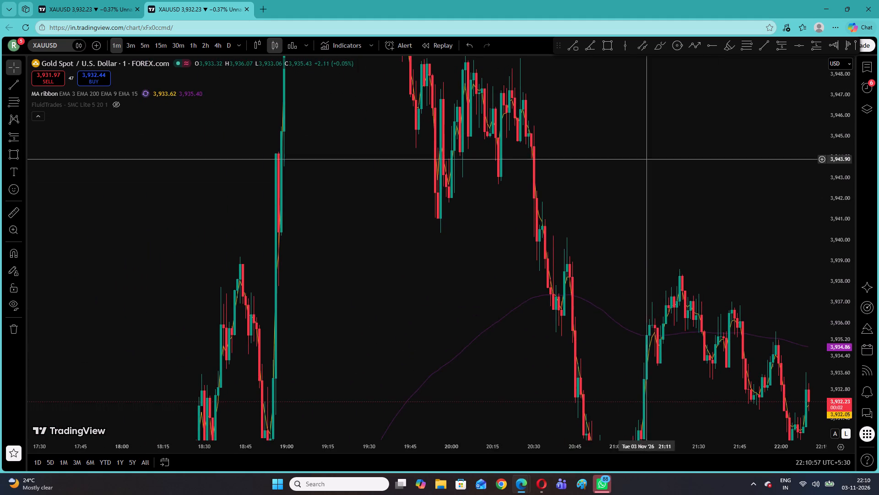
pyautogui.moveTo(637, 143); pyautogui.dragTo(730, 227)
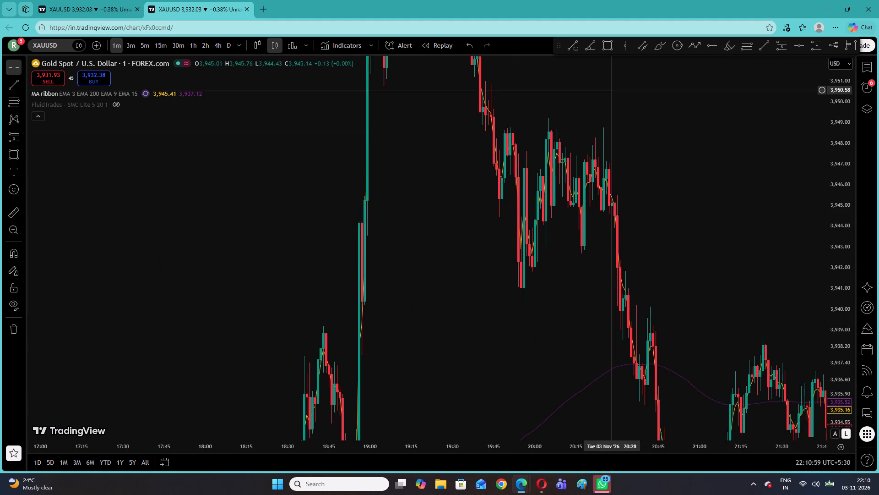
pyautogui.moveTo(627, 100); pyautogui.dragTo(773, 236)
pyautogui.moveTo(844, 136); pyautogui.dragTo(838, 319)
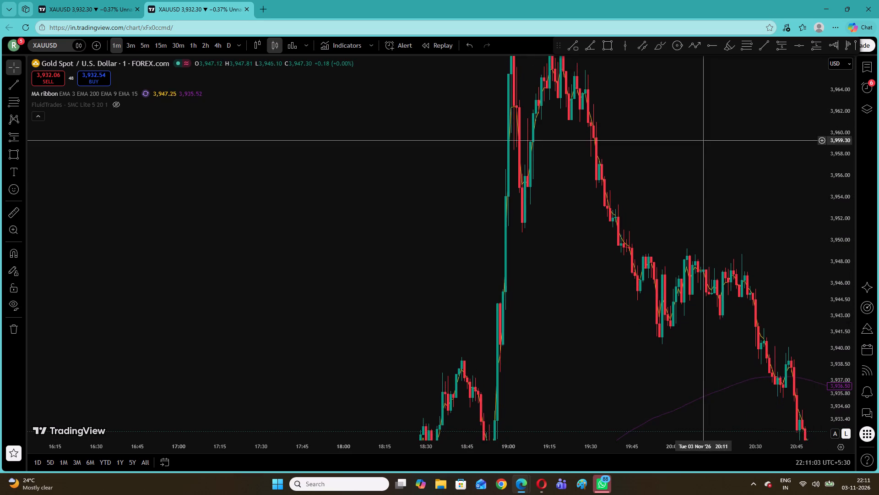
pyautogui.moveTo(693, 133); pyautogui.dragTo(670, 247)
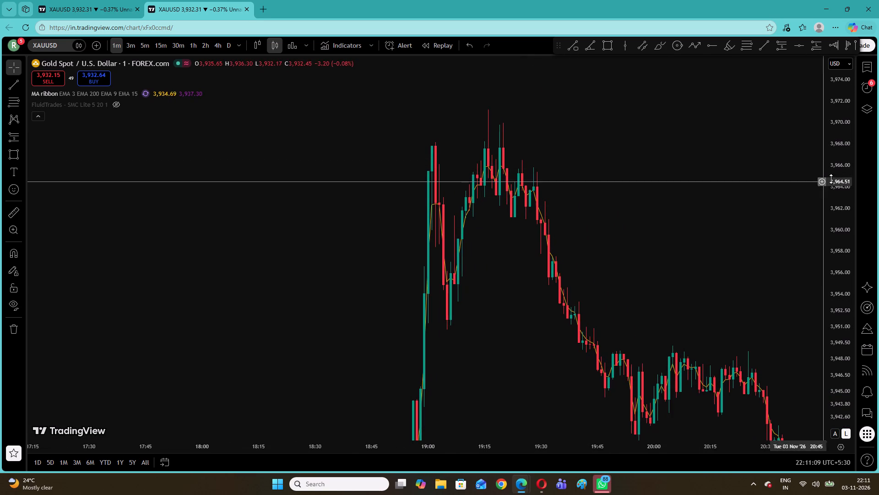
pyautogui.moveTo(836, 175); pyautogui.dragTo(852, 308)
pyautogui.moveTo(646, 254); pyautogui.dragTo(713, 144)
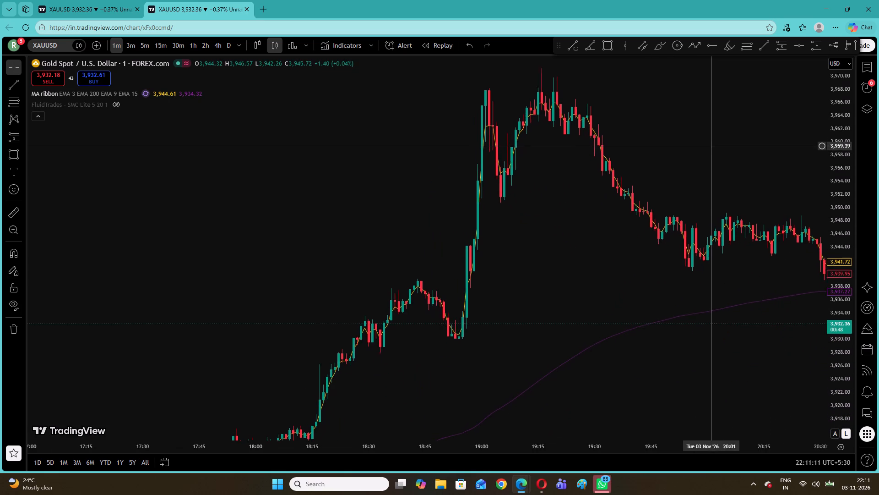
pyautogui.moveTo(713, 144); pyautogui.dragTo(714, 143)
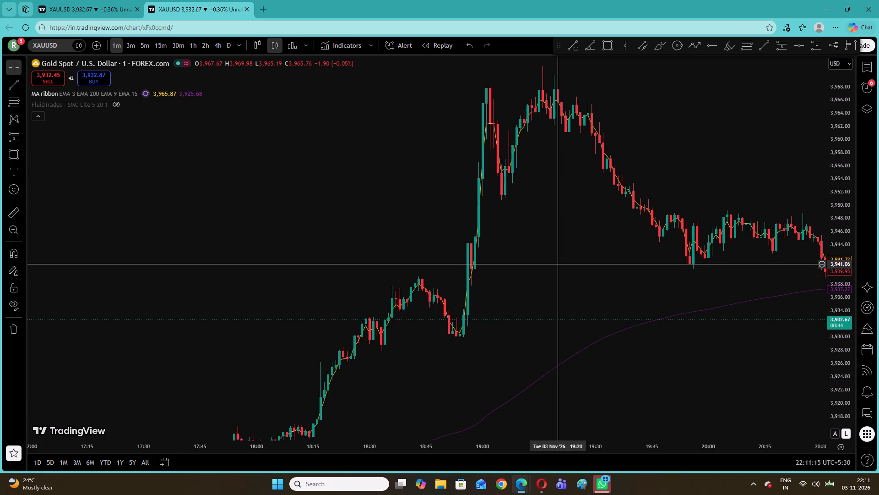
pyautogui.moveTo(501, 219); pyautogui.dragTo(613, 113)
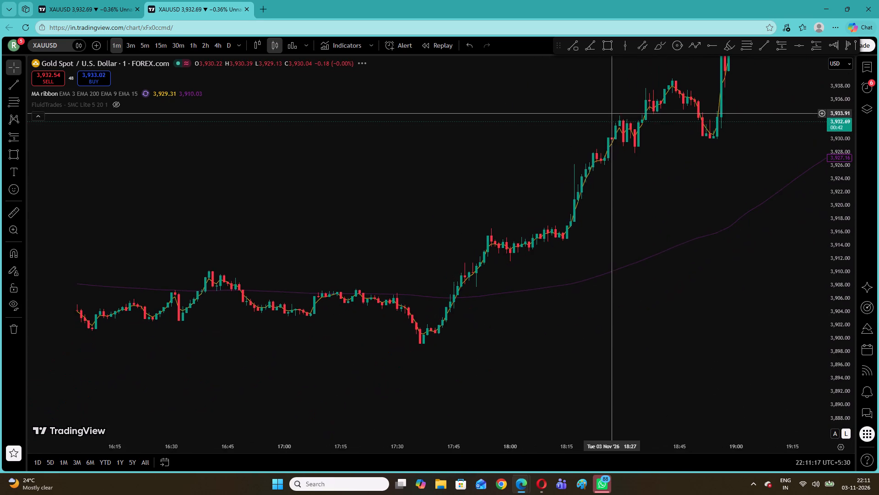
pyautogui.moveTo(836, 312); pyautogui.dragTo(846, 140)
pyautogui.moveTo(385, 271); pyautogui.dragTo(408, 257)
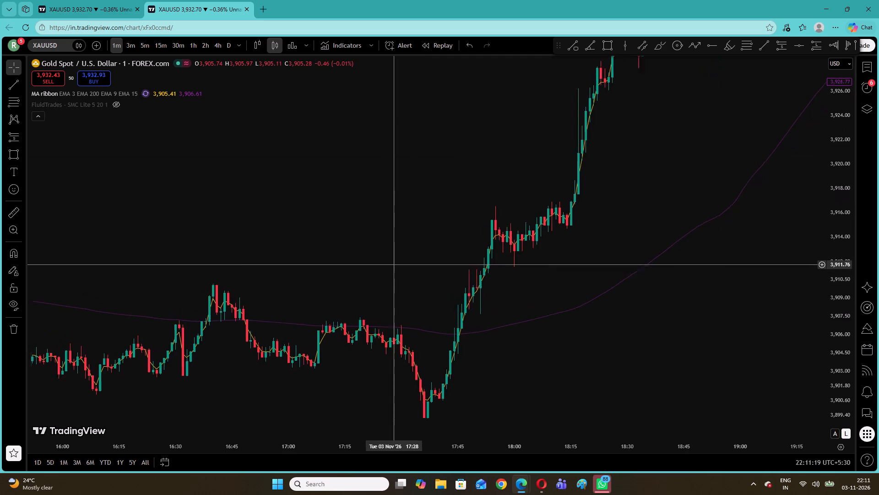
pyautogui.moveTo(408, 257); pyautogui.dragTo(439, 245)
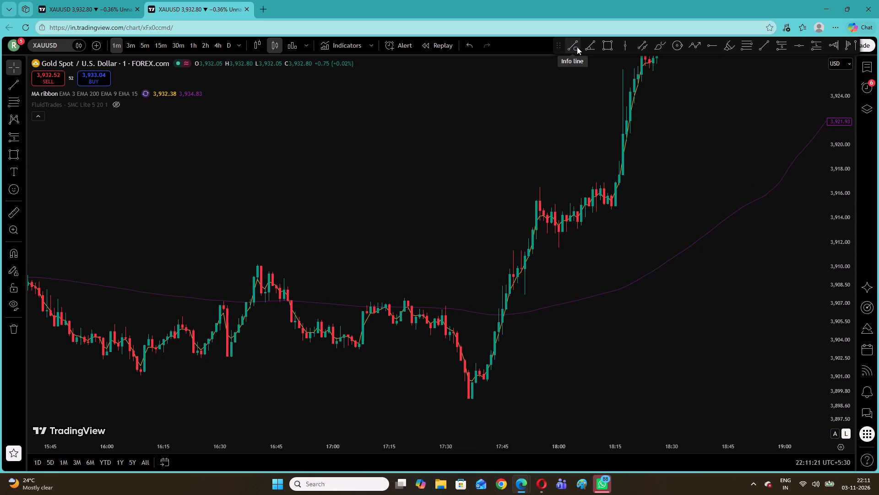
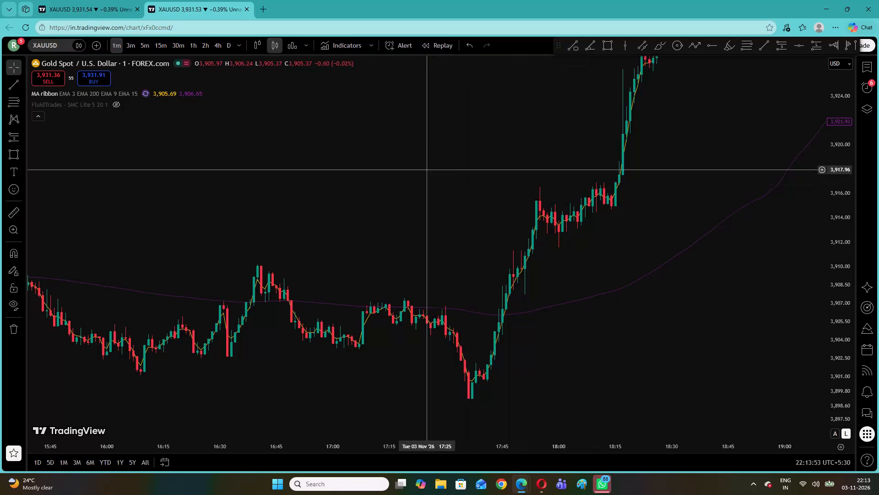
# Return to the latest 1-minute XAUUSD candles and examine the price action after 20:30 at a stretched price scale.
pyautogui.click(471, 181)
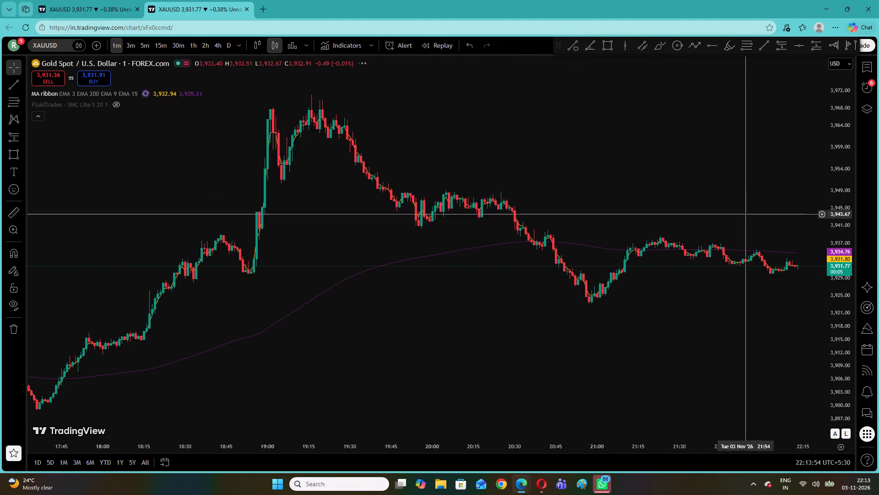
pyautogui.moveTo(841, 331); pyautogui.dragTo(830, 121)
pyautogui.moveTo(780, 209); pyautogui.dragTo(626, 210)
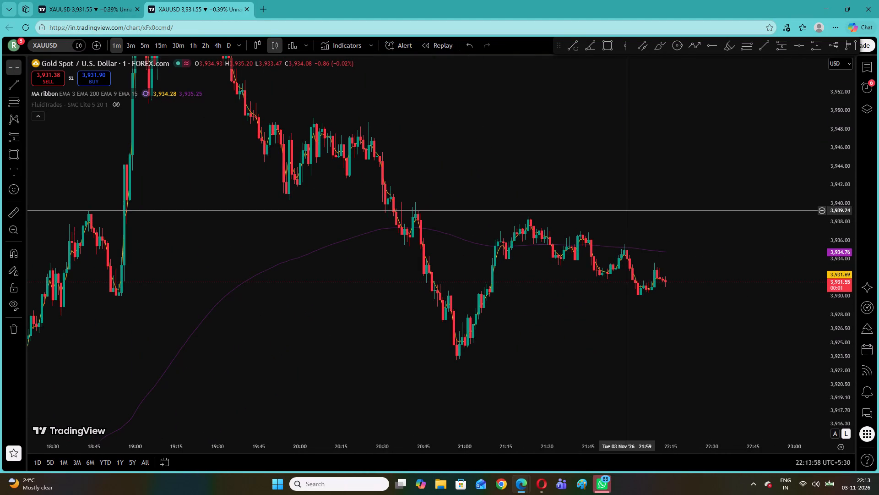
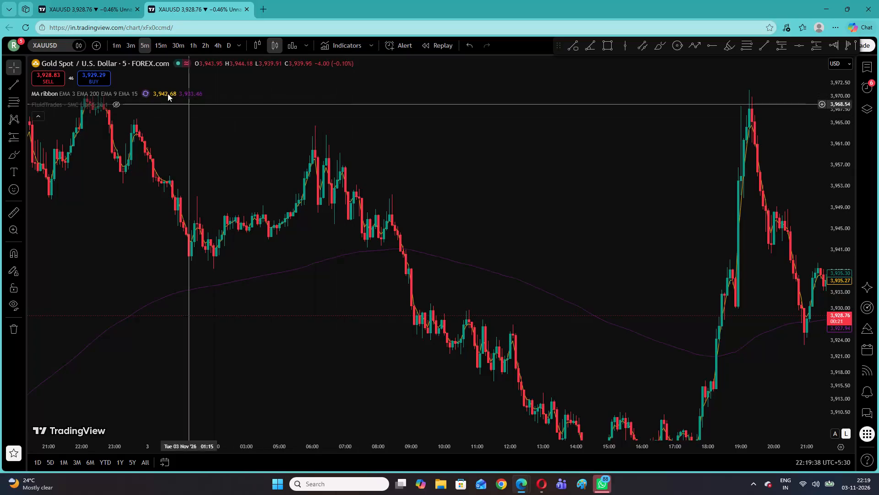
# Switch the XAUUSD chart through the 3-minute to the 1-minute timeframe and examine the latest candles after 20:45 at a stretched price scale.
pyautogui.click(131, 47)
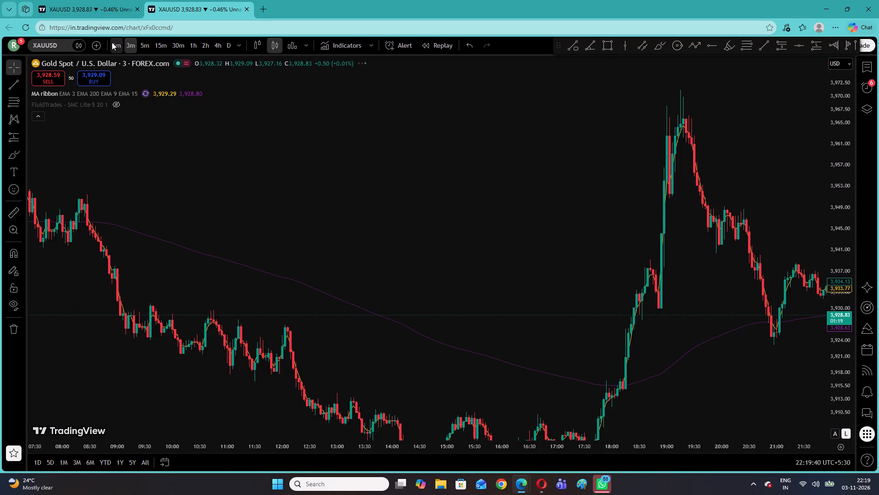
pyautogui.click(112, 42)
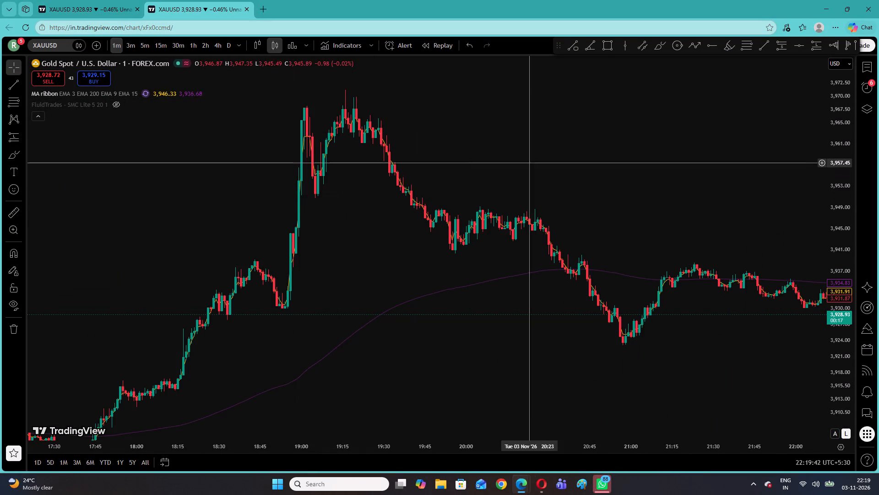
pyautogui.moveTo(533, 163); pyautogui.dragTo(330, 174)
pyautogui.moveTo(845, 331); pyautogui.dragTo(826, 213)
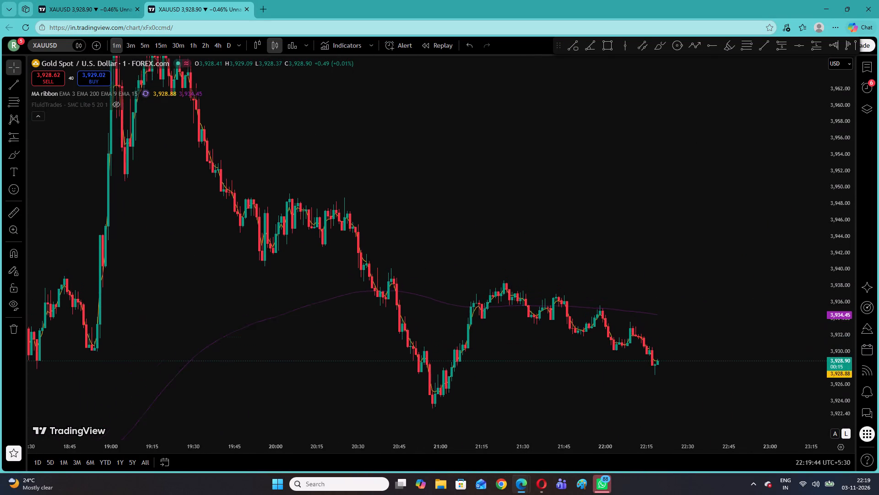
pyautogui.moveTo(826, 213); pyautogui.dragTo(819, 166)
pyautogui.moveTo(685, 283); pyautogui.dragTo(528, 186)
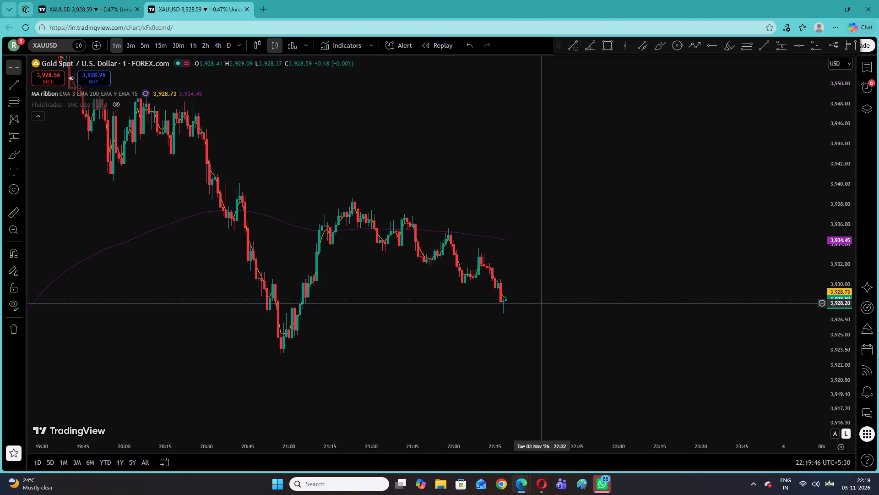
pyautogui.moveTo(840, 313); pyautogui.dragTo(831, 115)
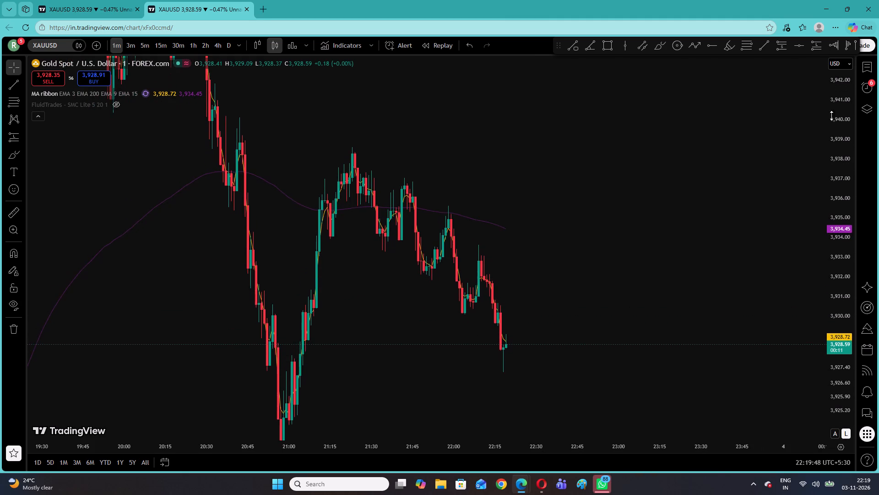
pyautogui.moveTo(831, 115); pyautogui.dragTo(831, 115)
pyautogui.moveTo(656, 236); pyautogui.dragTo(537, 204)
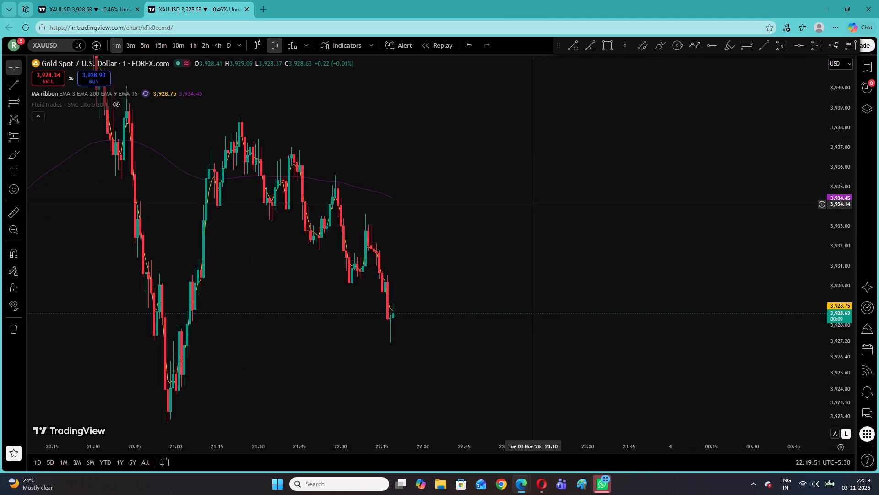
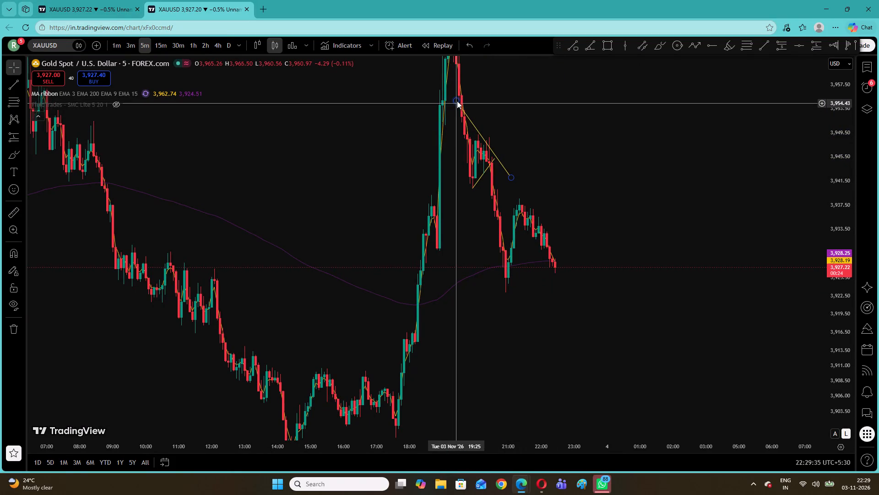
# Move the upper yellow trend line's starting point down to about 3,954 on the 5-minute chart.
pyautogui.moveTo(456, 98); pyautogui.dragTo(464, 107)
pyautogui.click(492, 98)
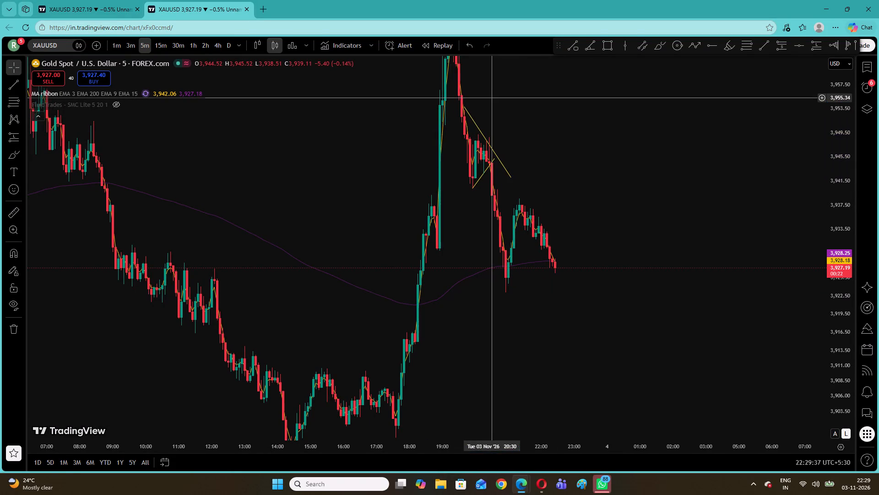
# Switch to the 1-minute timeframe and examine the candles from 15:30 to 22:15, including those around the two yellow trend lines.
pyautogui.click(119, 45)
pyautogui.moveTo(461, 130); pyautogui.dragTo(737, 184)
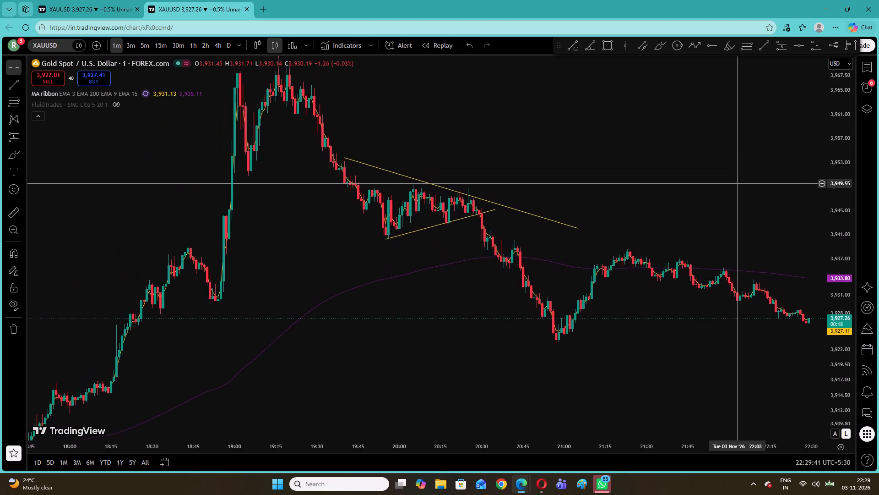
pyautogui.moveTo(737, 184); pyautogui.dragTo(736, 183)
pyautogui.moveTo(765, 234); pyautogui.dragTo(878, 191)
pyautogui.moveTo(614, 278); pyautogui.dragTo(875, 226)
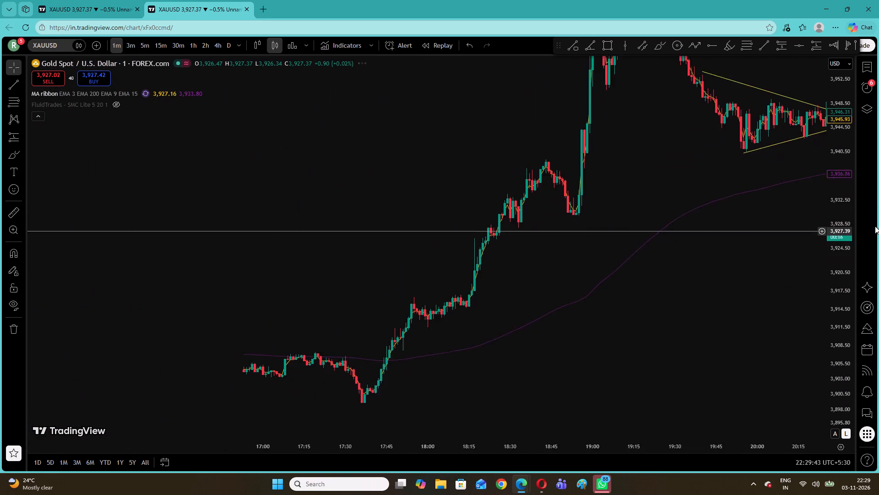
pyautogui.moveTo(875, 226); pyautogui.dragTo(691, 351)
pyautogui.moveTo(588, 346); pyautogui.dragTo(810, 200)
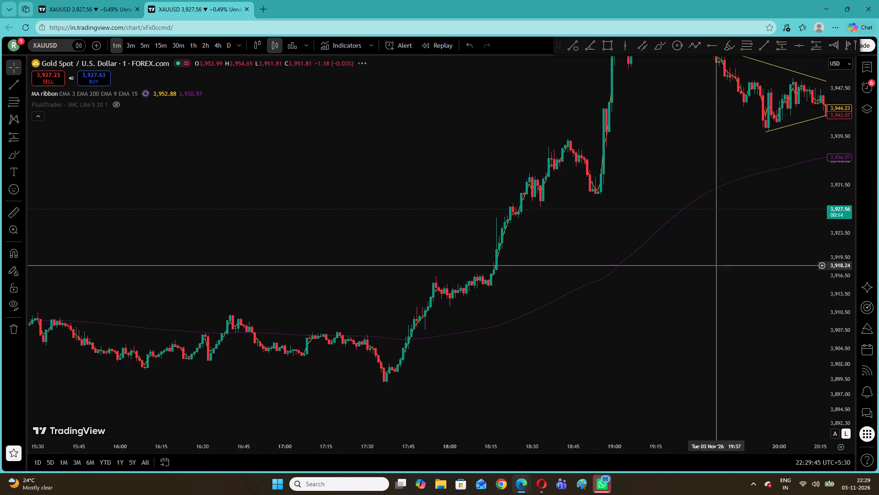
pyautogui.moveTo(688, 272); pyautogui.dragTo(516, 335)
pyautogui.moveTo(730, 273); pyautogui.dragTo(525, 330)
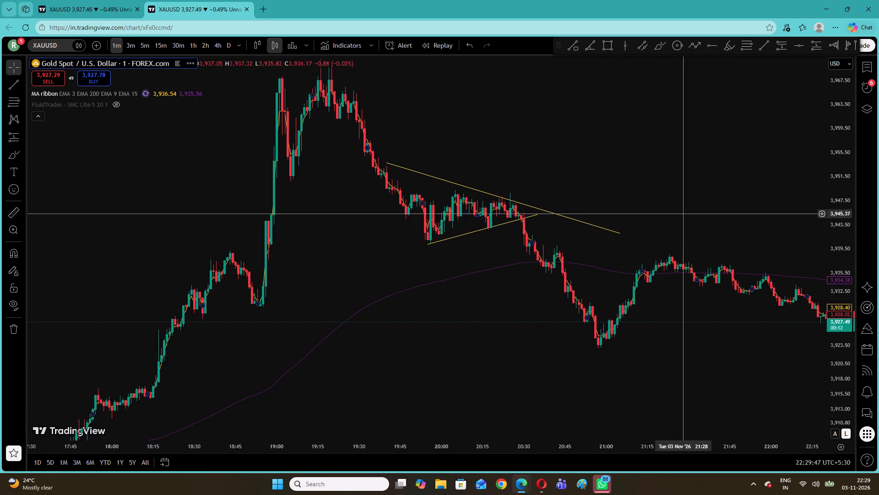
pyautogui.moveTo(843, 322); pyautogui.dragTo(853, 194)
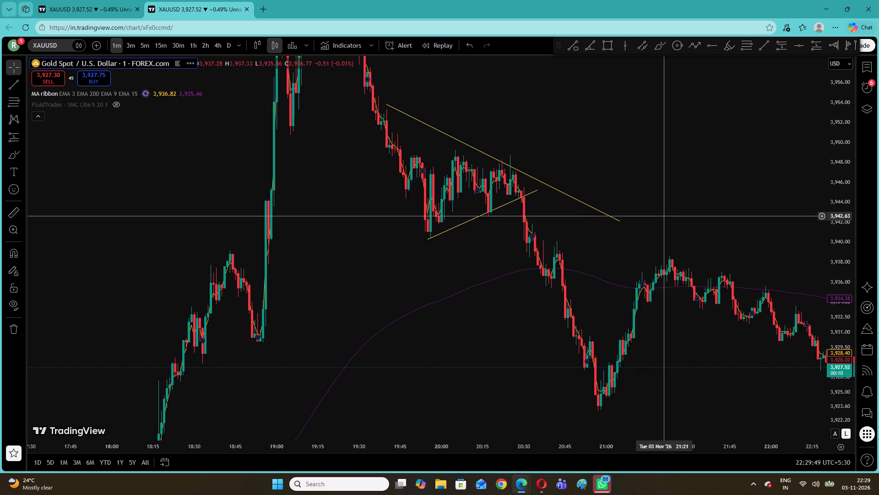
# Remove both trend line drawings from the chart.
pyautogui.rightClick(647, 137)
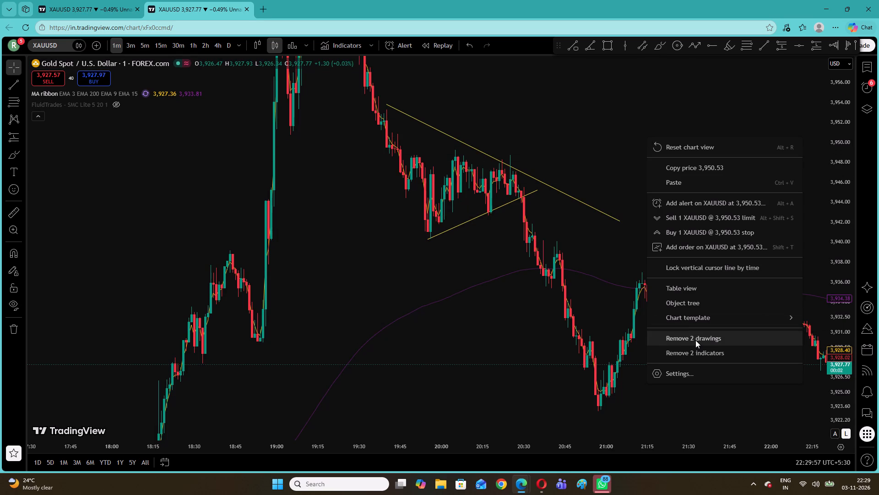
pyautogui.click(695, 340)
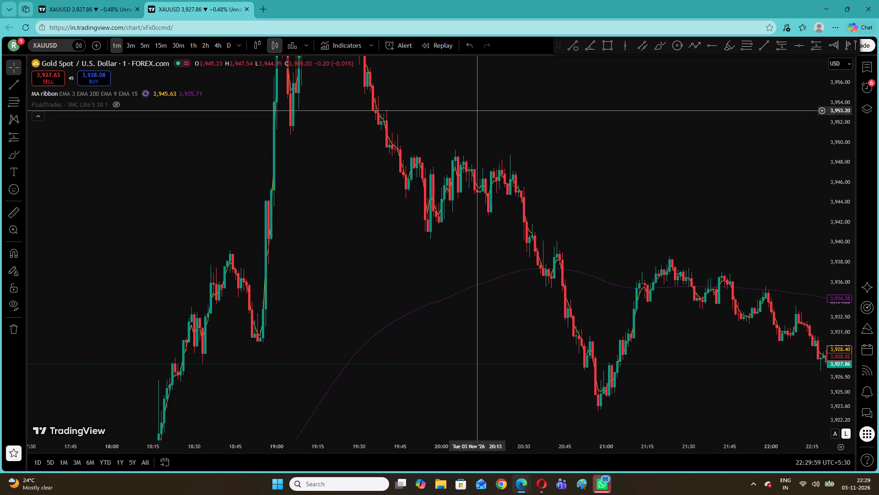
# Examine the 1-minute peak around 19:00, switch to the 5-minute timeframe and review price action from the previous evening to the latest candles.
pyautogui.moveTo(478, 110); pyautogui.dragTo(587, 247)
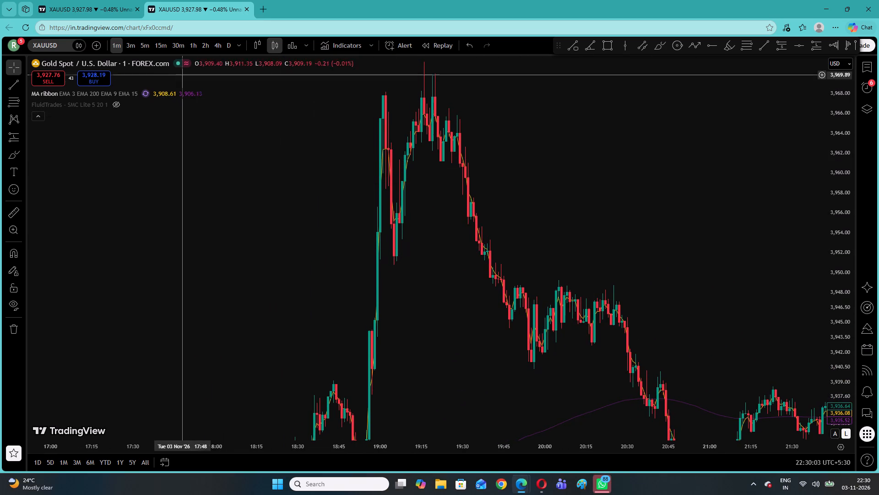
pyautogui.click(146, 45)
pyautogui.moveTo(453, 197); pyautogui.dragTo(702, 154)
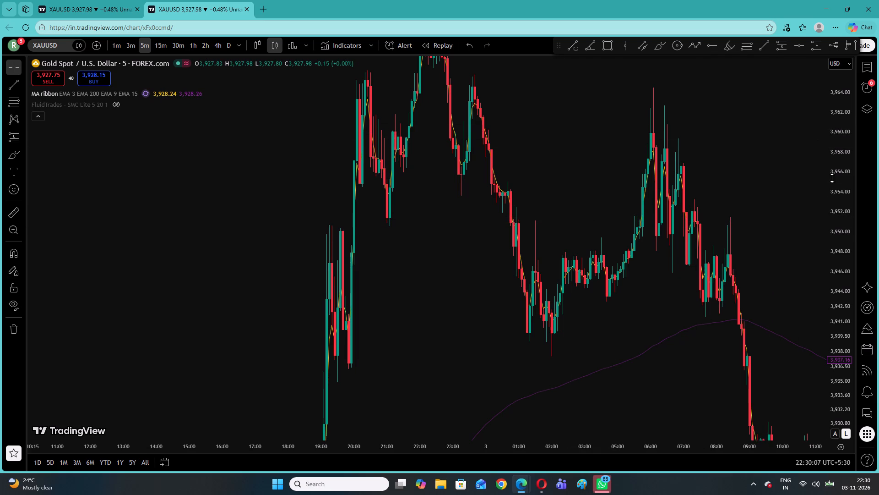
pyautogui.moveTo(840, 166); pyautogui.dragTo(847, 220)
pyautogui.moveTo(836, 165); pyautogui.dragTo(843, 201)
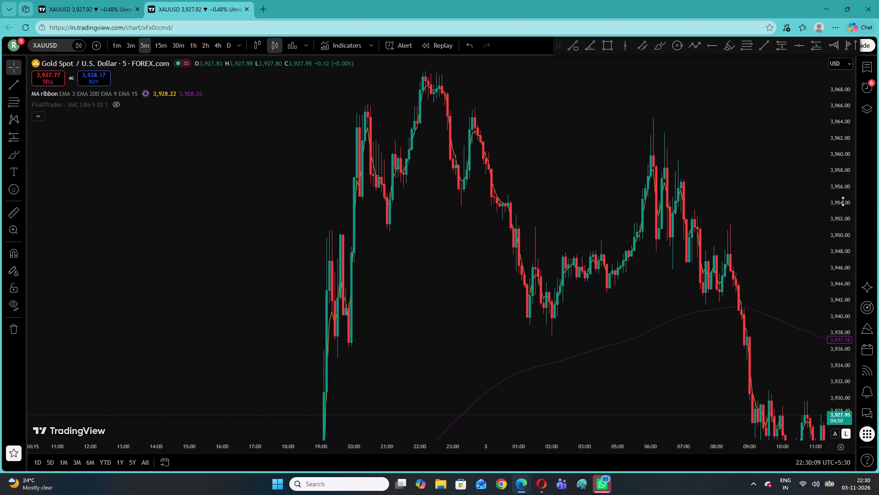
pyautogui.moveTo(843, 201); pyautogui.dragTo(857, 307)
pyautogui.moveTo(724, 151); pyautogui.dragTo(592, 119)
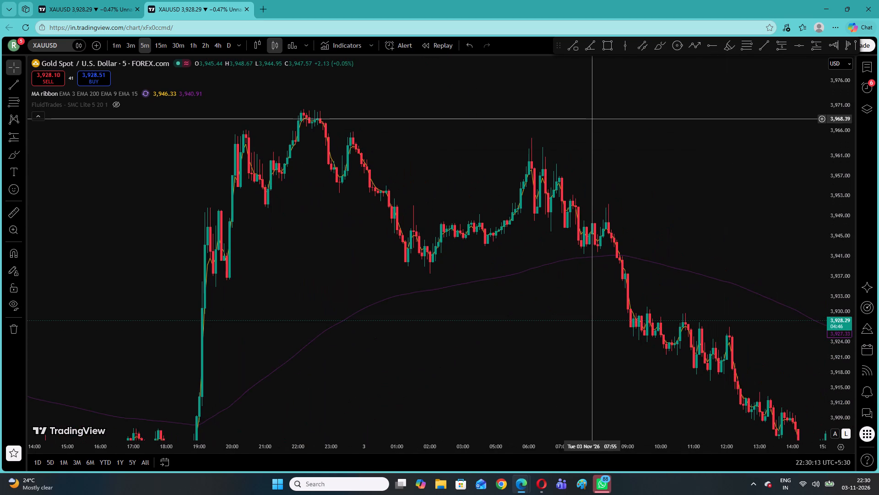
pyautogui.moveTo(694, 227); pyautogui.dragTo(554, 110)
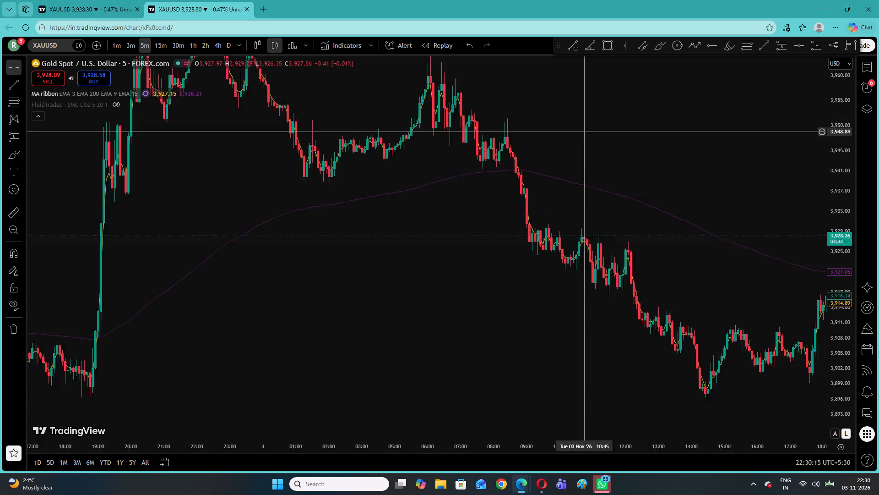
pyautogui.moveTo(554, 110); pyautogui.dragTo(526, 73)
pyautogui.moveTo(781, 147); pyautogui.dragTo(717, 184)
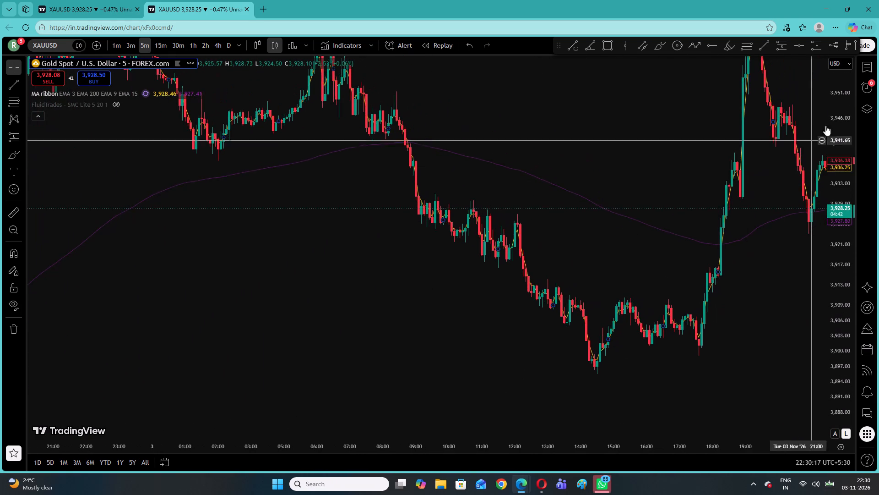
pyautogui.moveTo(819, 124); pyautogui.dragTo(622, 219)
pyautogui.click(757, 219)
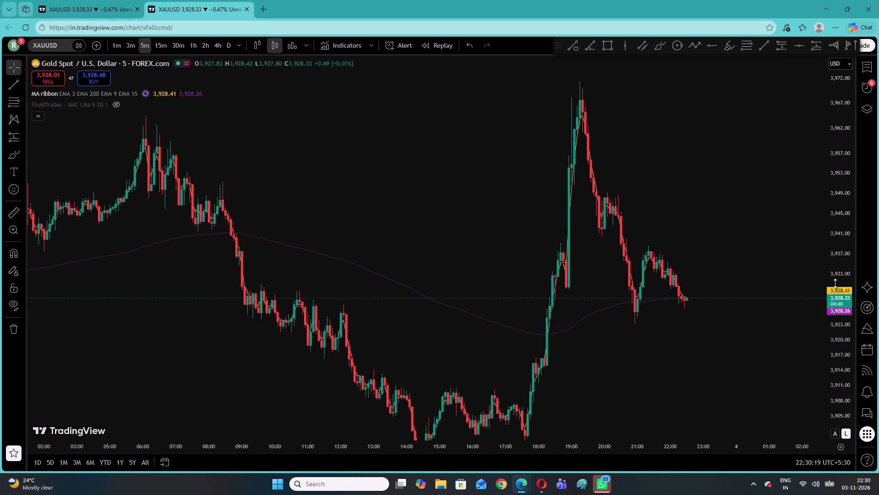
pyautogui.moveTo(840, 291); pyautogui.dragTo(843, 78)
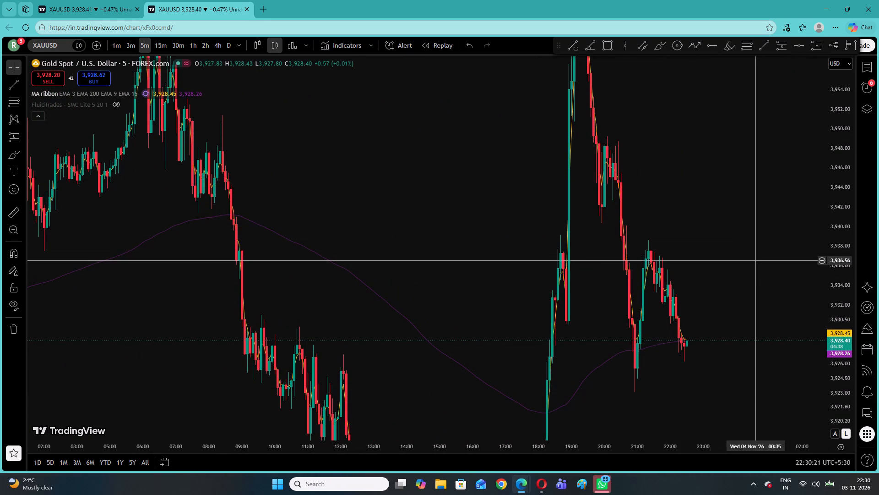
# Switch back to the 1-minute timeframe and examine the latest candles up to 22:30, resetting the chart view along the way.
pyautogui.click(134, 44)
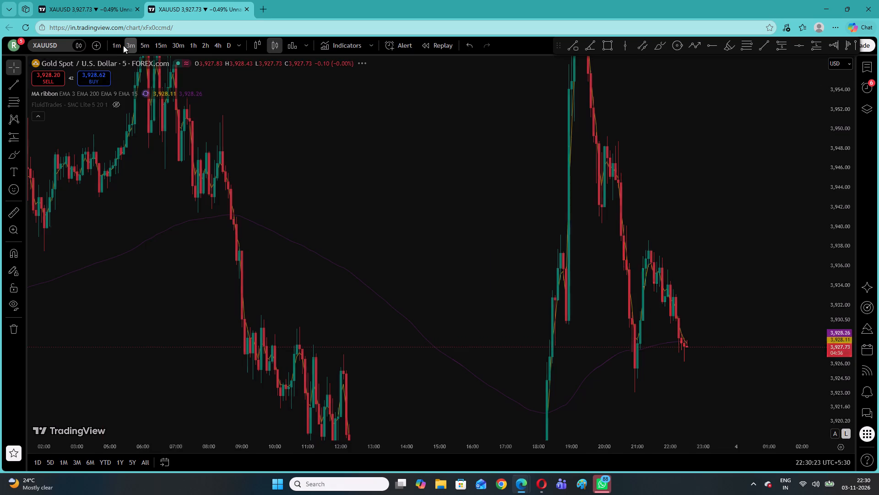
pyautogui.click(114, 43)
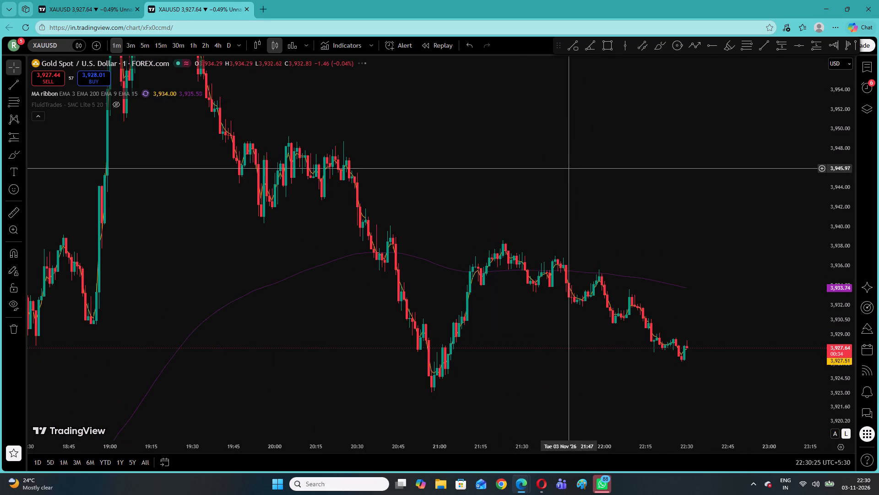
pyautogui.moveTo(686, 242); pyautogui.dragTo(661, 171)
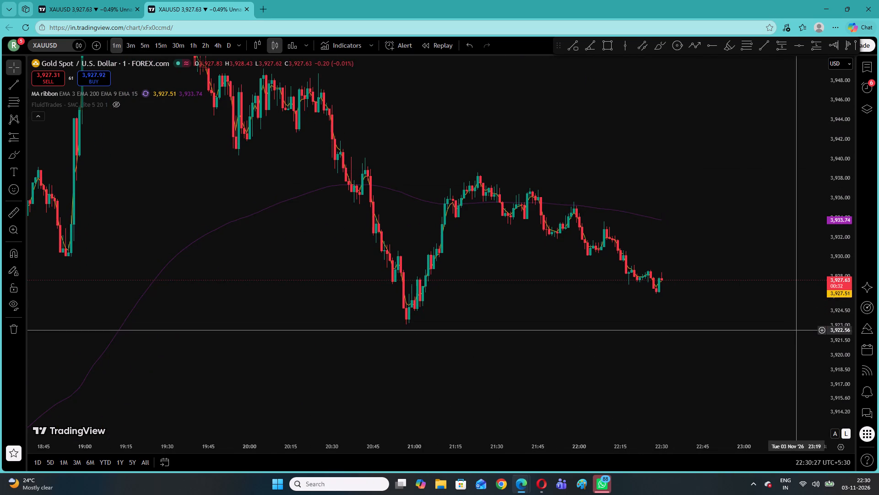
pyautogui.moveTo(840, 355); pyautogui.dragTo(851, 151)
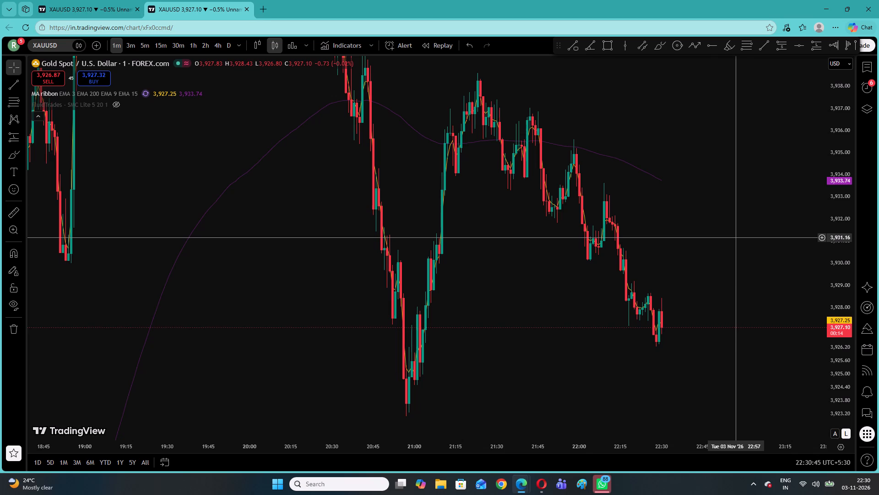
pyautogui.rightClick(681, 170)
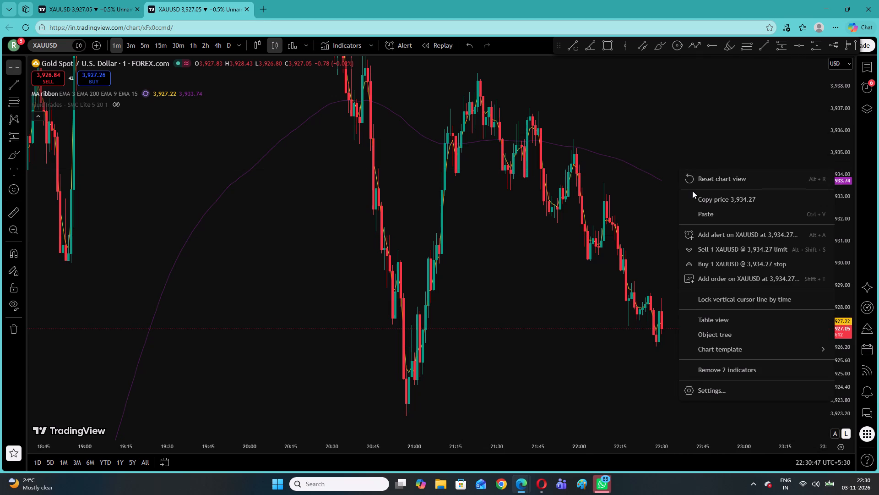
pyautogui.click(695, 178)
pyautogui.moveTo(841, 332); pyautogui.dragTo(819, 174)
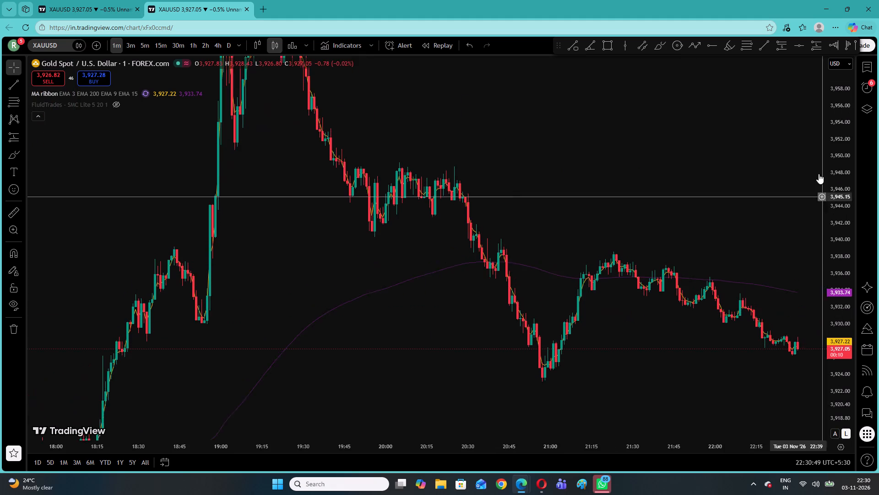
pyautogui.moveTo(819, 174); pyautogui.dragTo(814, 148)
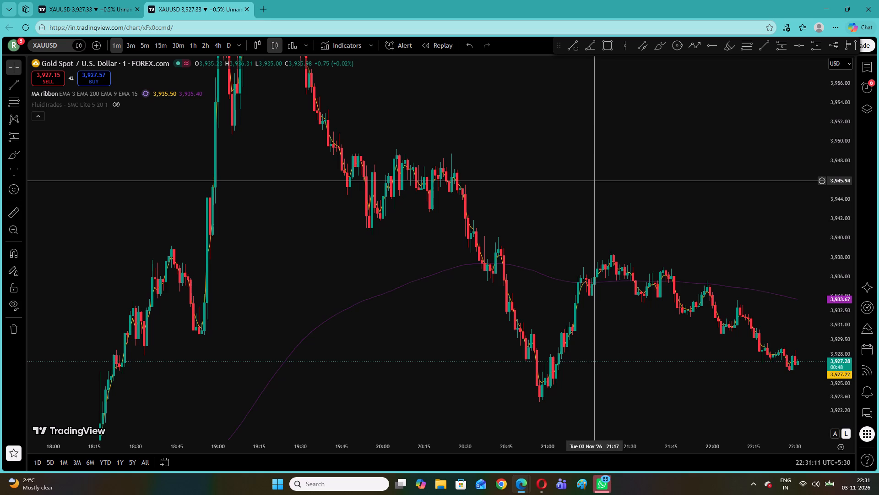
# Enable MA #4 in the MA ribbon indicator as an EMA with length 21.
pyautogui.click(326, 42)
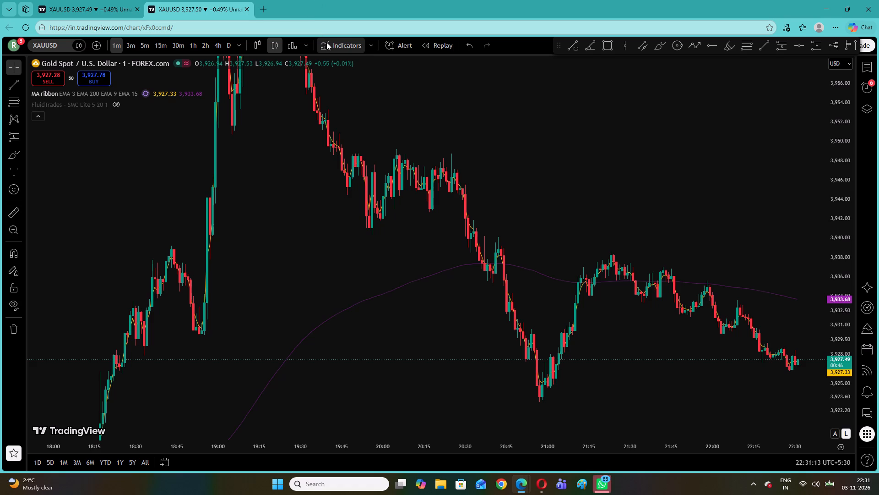
pyautogui.click(163, 134)
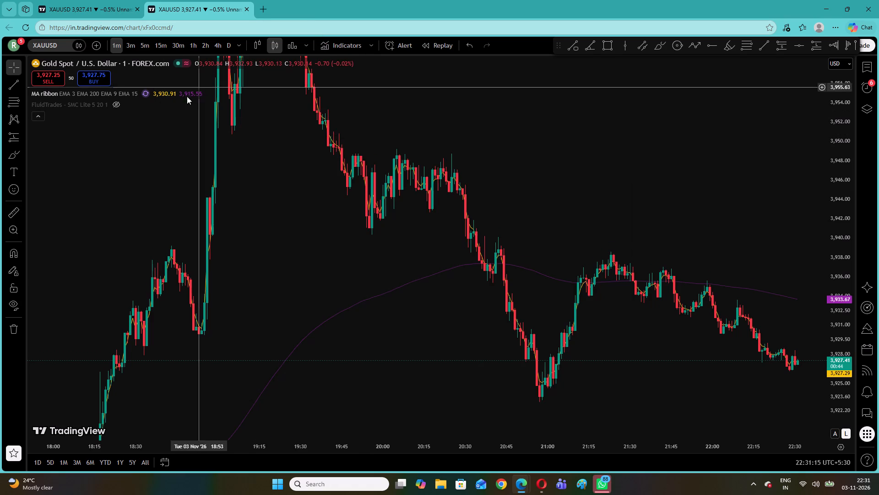
pyautogui.click(159, 93)
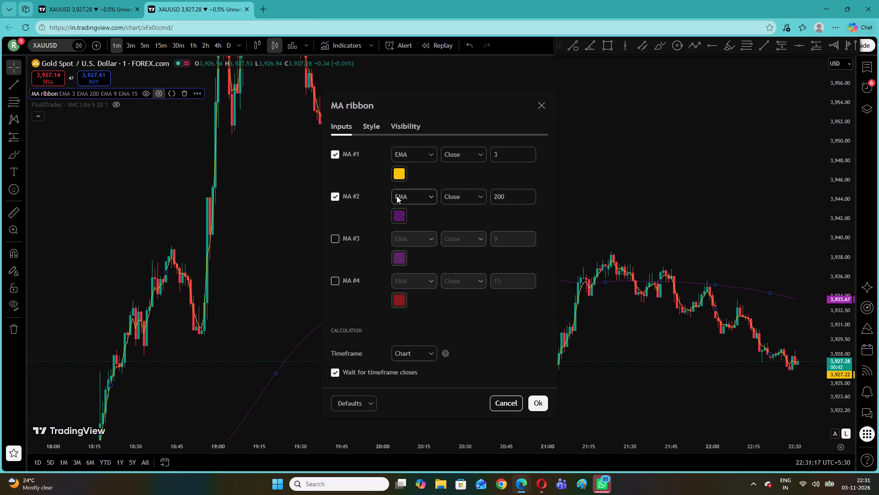
pyautogui.click(332, 284)
pyautogui.click(513, 281)
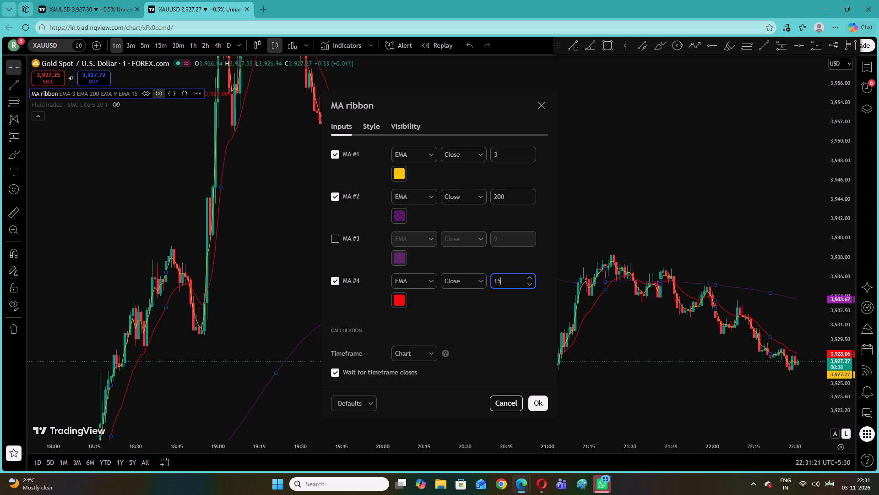
pyautogui.click(514, 281)
pyautogui.press('BackSpace')
pyautogui.press('BackSpace')
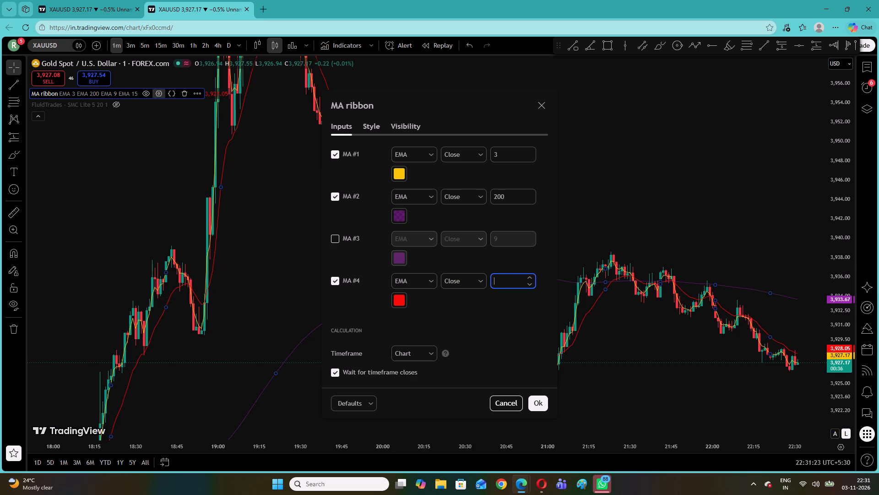
pyautogui.write('21')
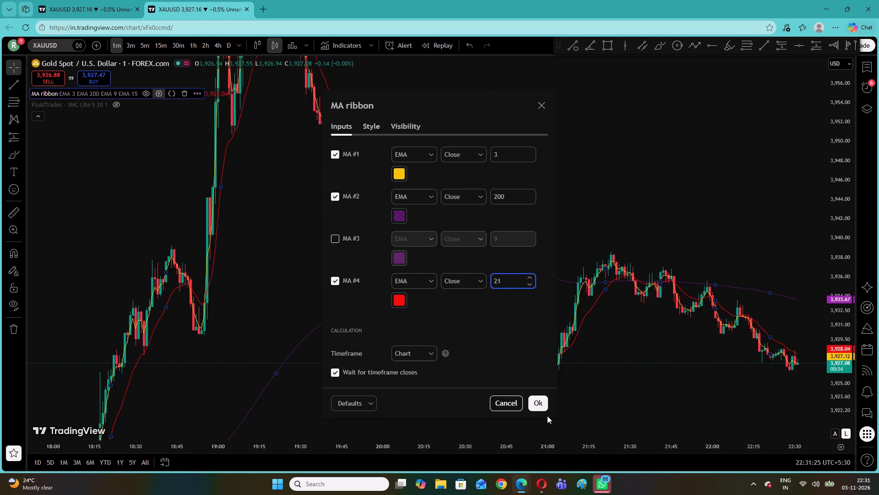
pyautogui.click(541, 400)
pyautogui.click(626, 139)
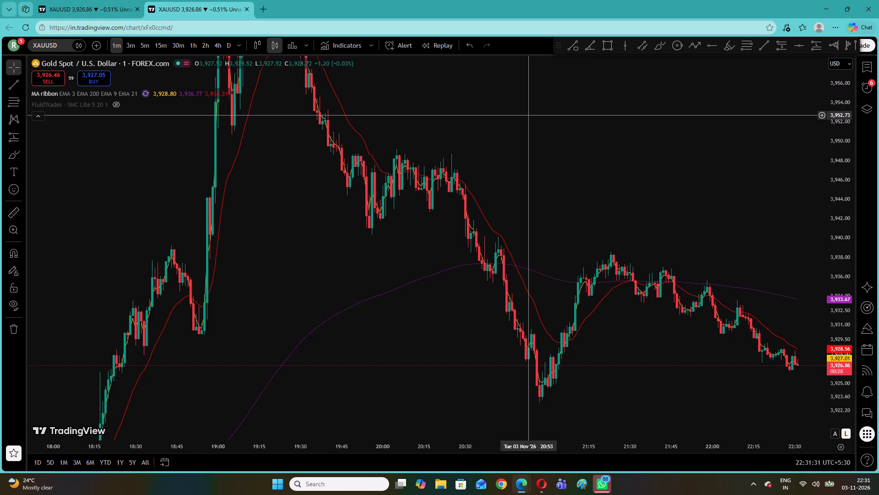
# Examine the earlier 1-minute candles from 15:15 to 21:00 against the red EMA 21 and the EMA 200 at different price scales.
pyautogui.moveTo(499, 102); pyautogui.dragTo(686, 199)
pyautogui.moveTo(635, 232); pyautogui.dragTo(722, 122)
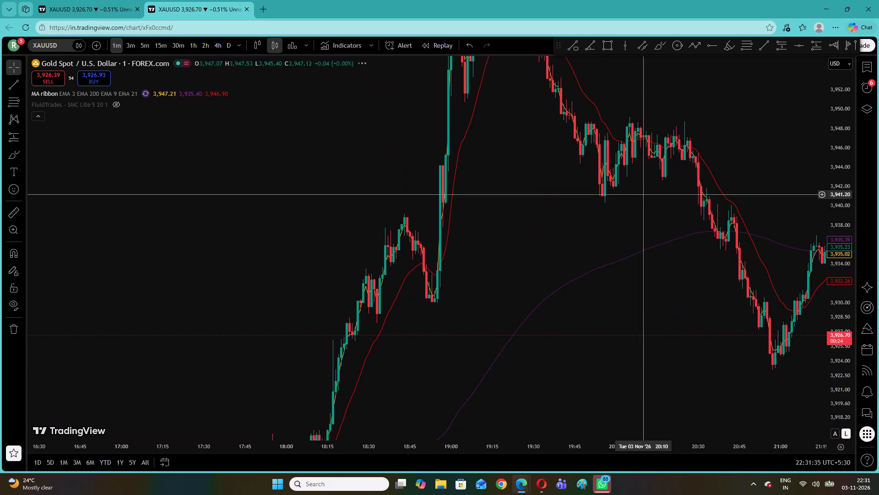
pyautogui.moveTo(561, 256); pyautogui.dragTo(729, 142)
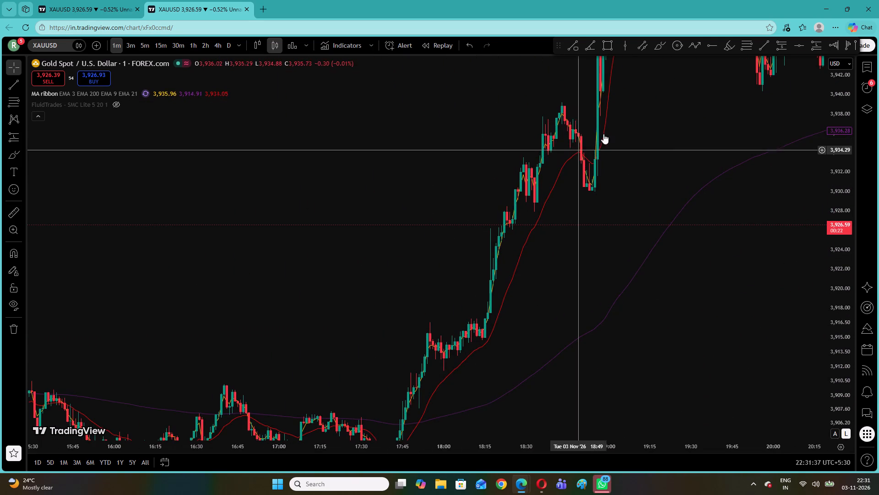
pyautogui.moveTo(845, 185); pyautogui.dragTo(830, 324)
pyautogui.moveTo(417, 182); pyautogui.dragTo(483, 130)
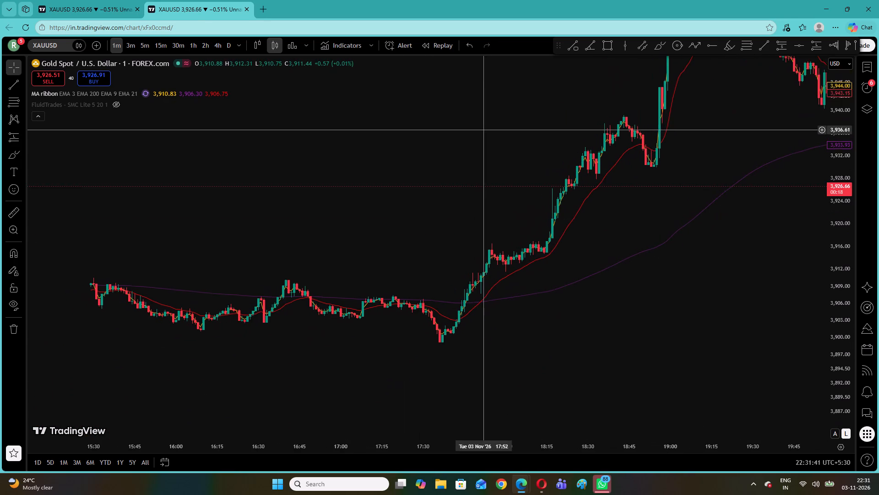
pyautogui.moveTo(483, 130); pyautogui.dragTo(483, 130)
pyautogui.moveTo(846, 364); pyautogui.dragTo(862, 180)
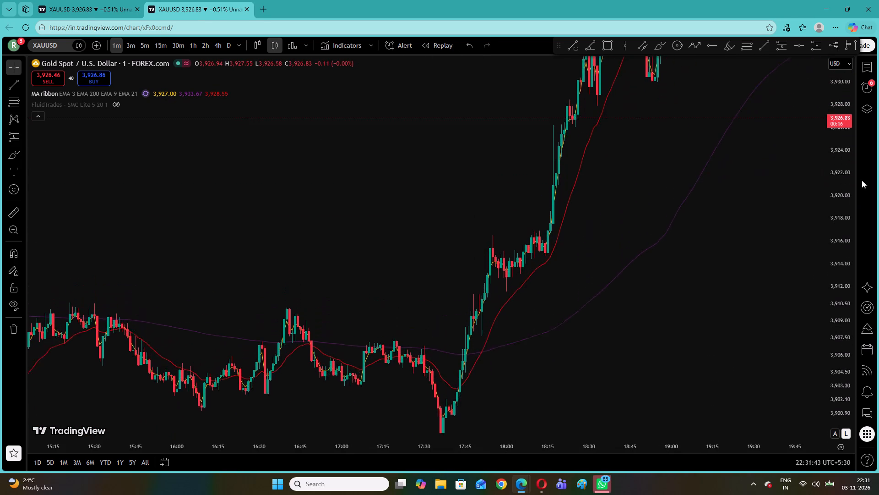
pyautogui.moveTo(862, 180); pyautogui.dragTo(878, 77)
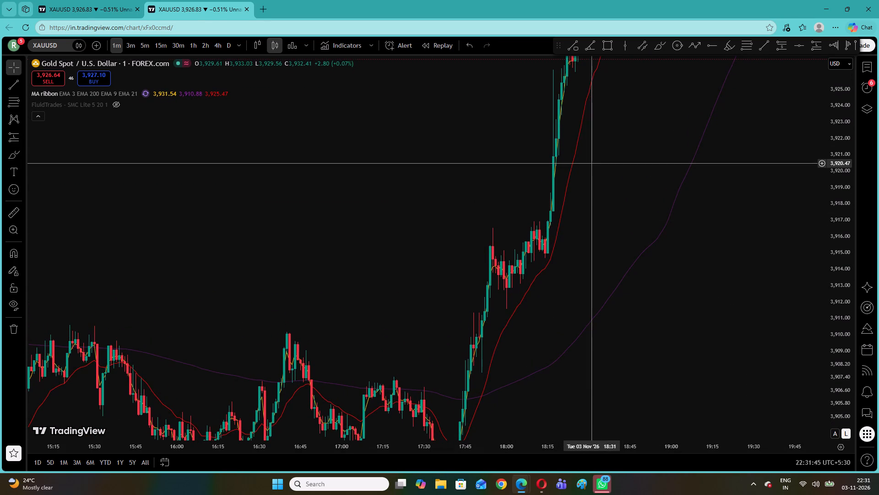
# Examine the earlier 1-minute candles from the 18:00 rally back to 02:45 against EMA 21 and EMA 200, slightly compressing the price scale.
pyautogui.moveTo(538, 345); pyautogui.dragTo(678, 247)
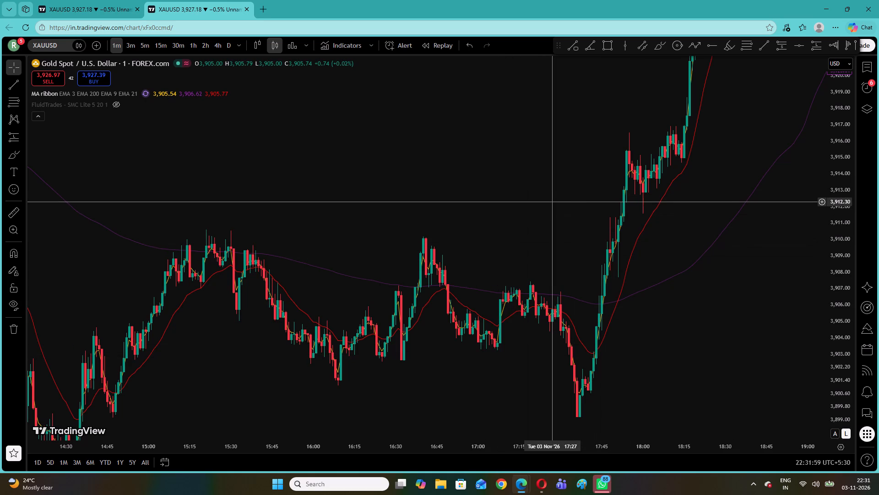
pyautogui.moveTo(212, 186); pyautogui.dragTo(418, 149)
pyautogui.moveTo(267, 175); pyautogui.dragTo(614, 243)
pyautogui.moveTo(259, 162); pyautogui.dragTo(531, 278)
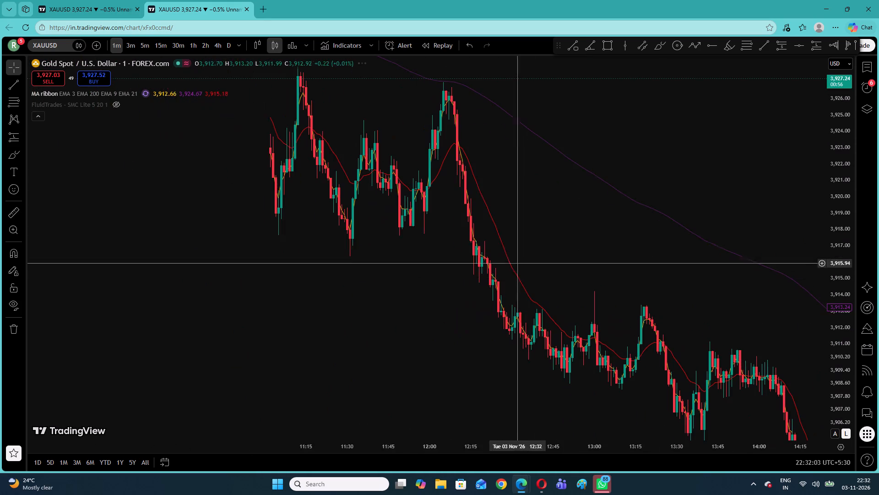
pyautogui.moveTo(256, 197); pyautogui.dragTo(628, 313)
pyautogui.moveTo(468, 139); pyautogui.dragTo(466, 155)
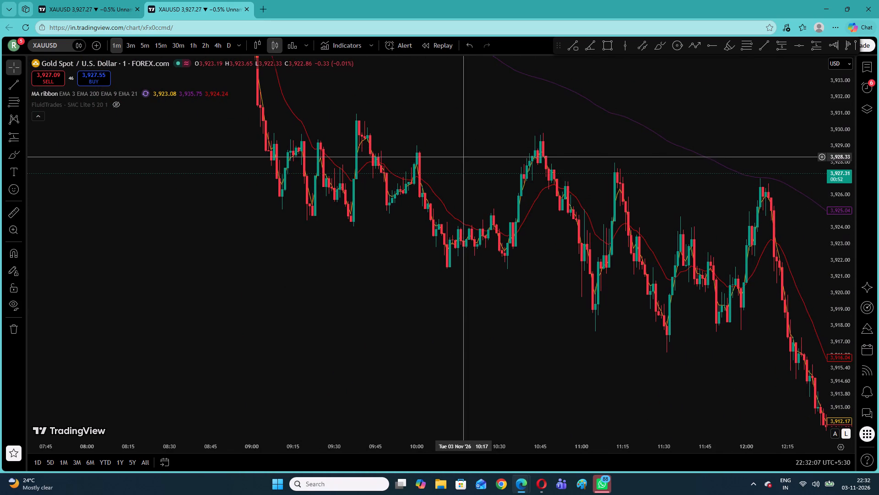
pyautogui.moveTo(427, 112); pyautogui.dragTo(647, 389)
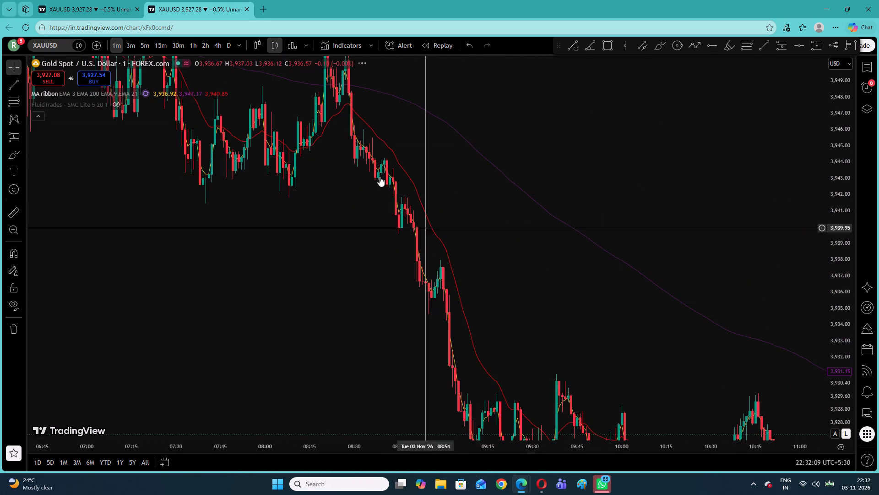
pyautogui.moveTo(374, 168); pyautogui.dragTo(561, 306)
pyautogui.click(465, 176)
pyautogui.moveTo(471, 169); pyautogui.dragTo(586, 194)
pyautogui.moveTo(415, 132); pyautogui.dragTo(725, 279)
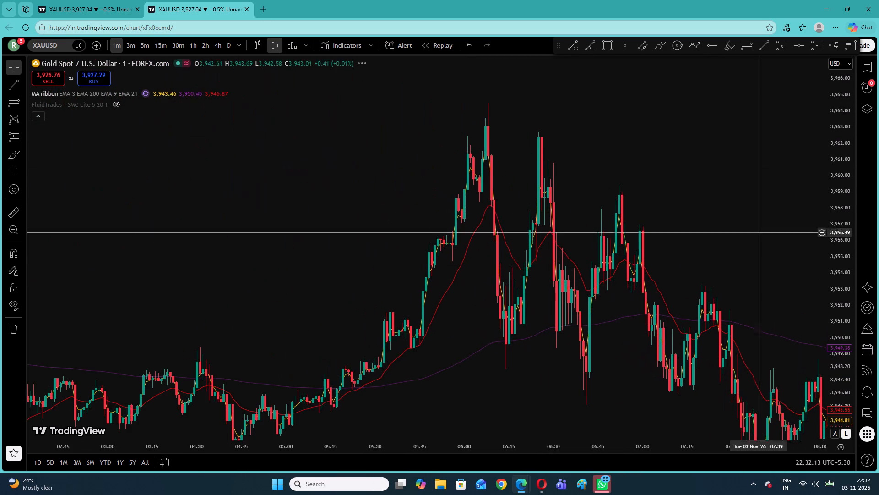
pyautogui.moveTo(842, 222); pyautogui.dragTo(845, 264)
pyautogui.moveTo(630, 245); pyautogui.dragTo(605, 230)
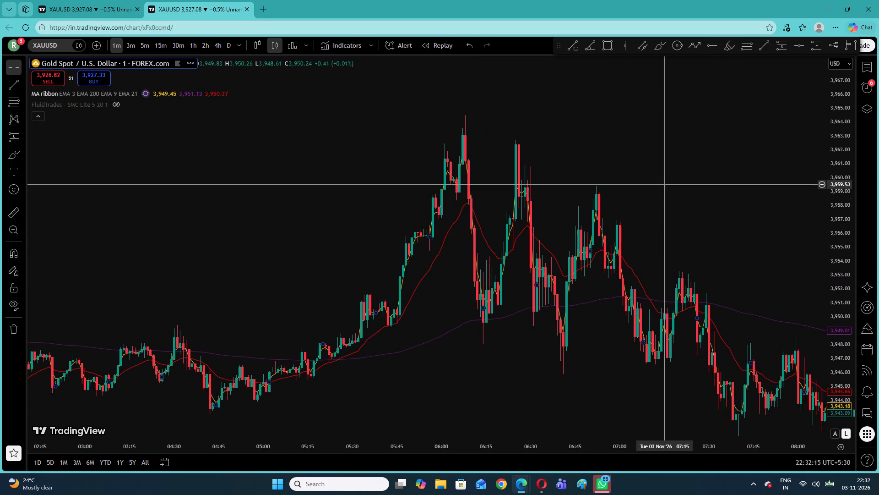
pyautogui.click(668, 182)
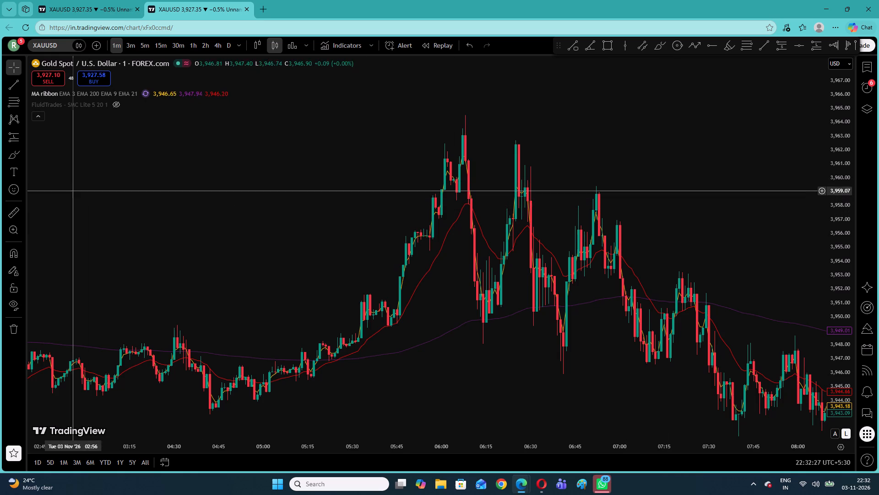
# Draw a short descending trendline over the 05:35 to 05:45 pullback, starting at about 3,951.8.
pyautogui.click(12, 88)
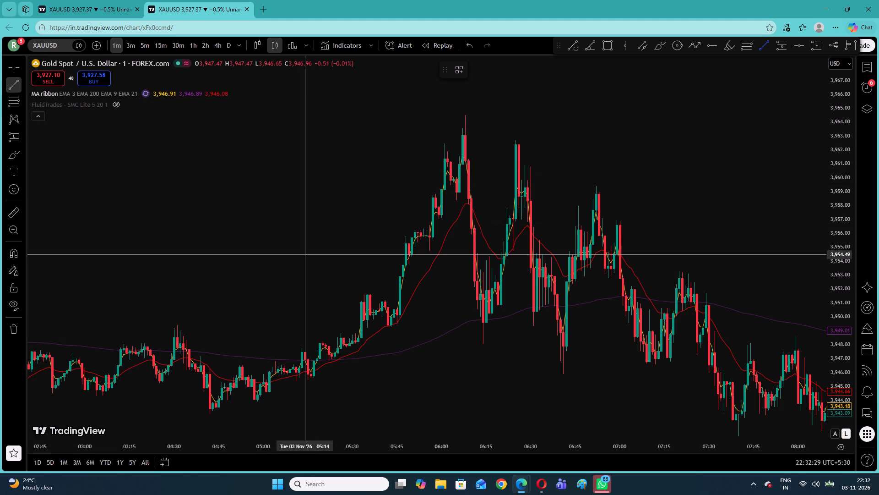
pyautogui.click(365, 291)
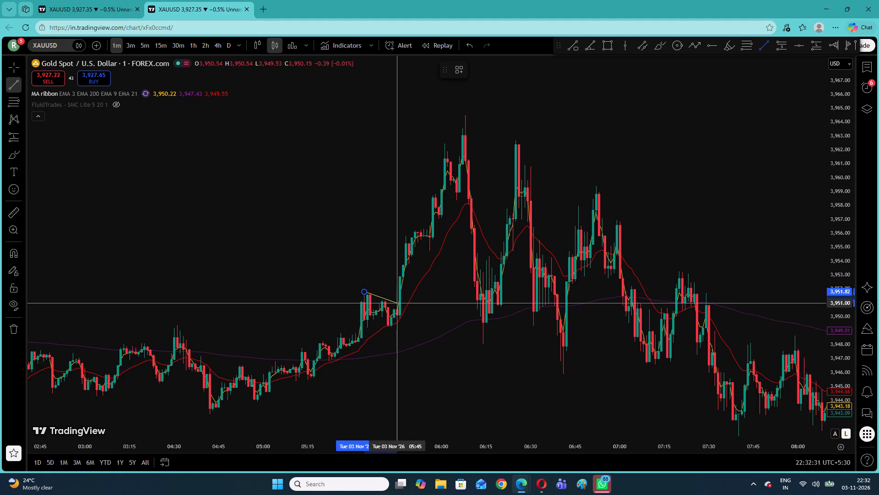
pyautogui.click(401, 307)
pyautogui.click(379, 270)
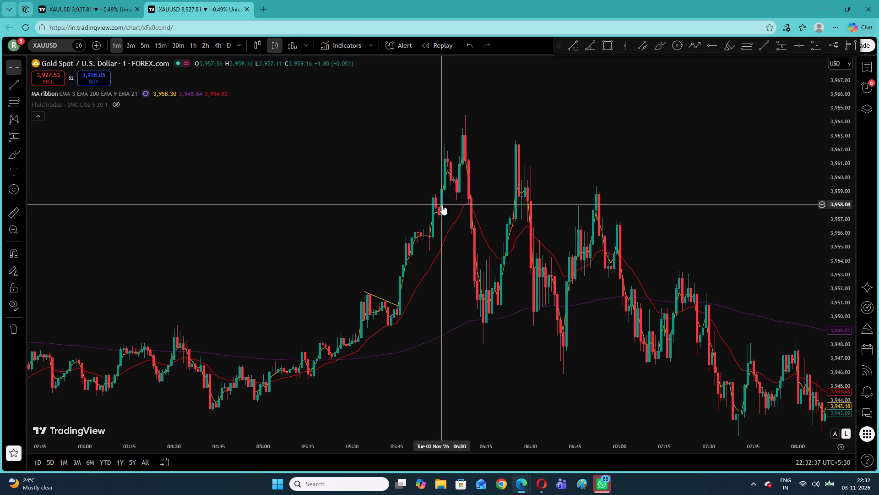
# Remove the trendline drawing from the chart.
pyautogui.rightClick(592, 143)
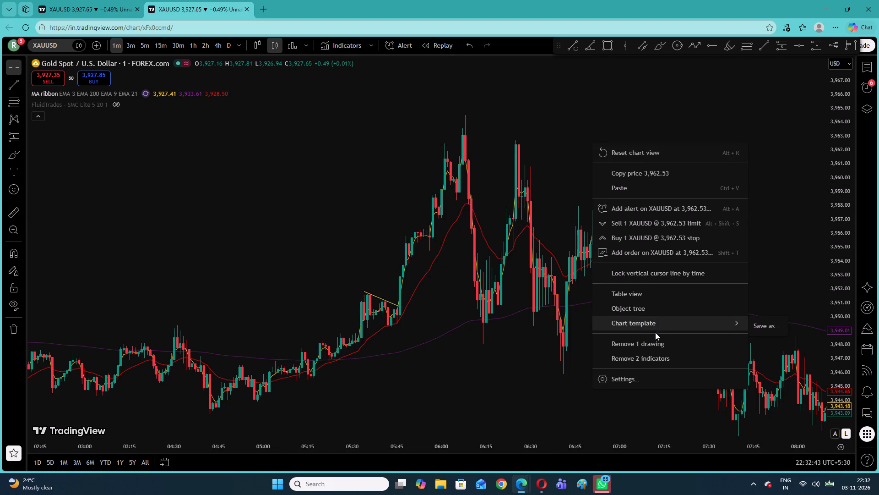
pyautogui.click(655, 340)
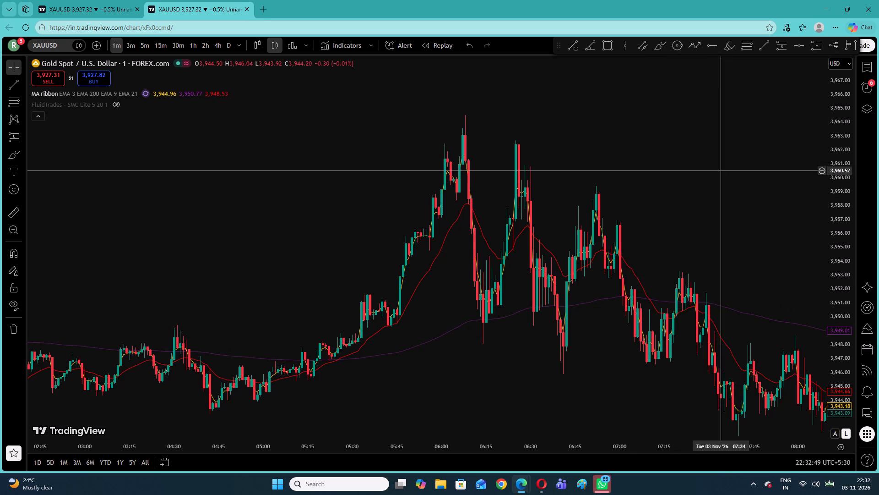
# Examine the 1-minute candles forward from 07:00 to 14:30, reset the chart view and review the latest candles with a stretched price scale.
pyautogui.moveTo(719, 170); pyautogui.dragTo(552, 141)
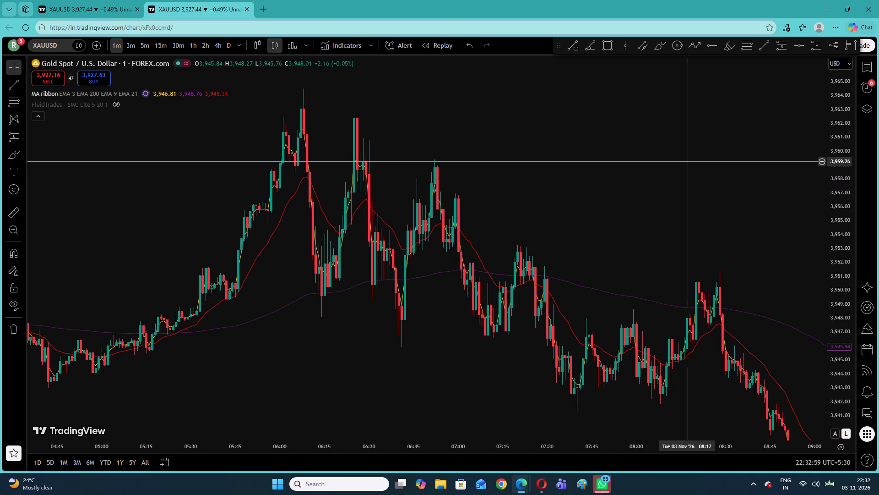
pyautogui.moveTo(692, 195); pyautogui.dragTo(465, 131)
pyautogui.moveTo(732, 256); pyautogui.dragTo(532, 123)
pyautogui.moveTo(741, 260); pyautogui.dragTo(738, 256)
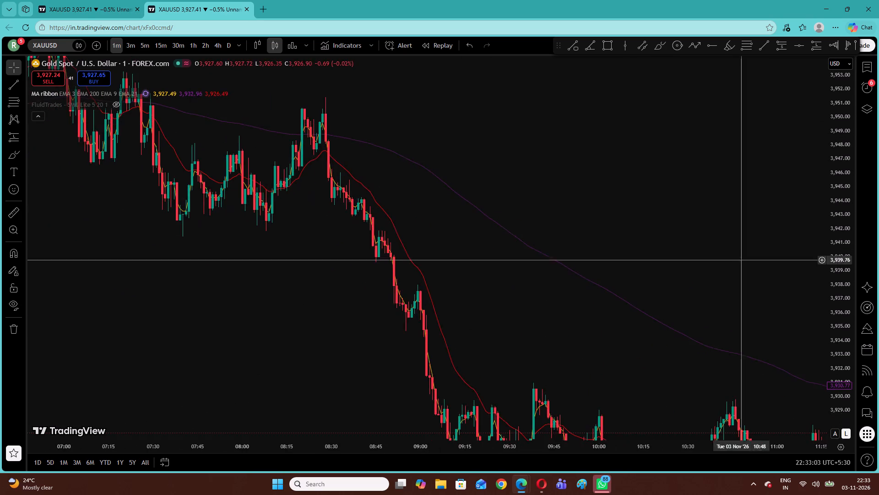
pyautogui.moveTo(738, 256); pyautogui.dragTo(559, 138)
pyautogui.moveTo(727, 209); pyautogui.dragTo(493, 144)
pyautogui.moveTo(669, 181); pyautogui.dragTo(416, 110)
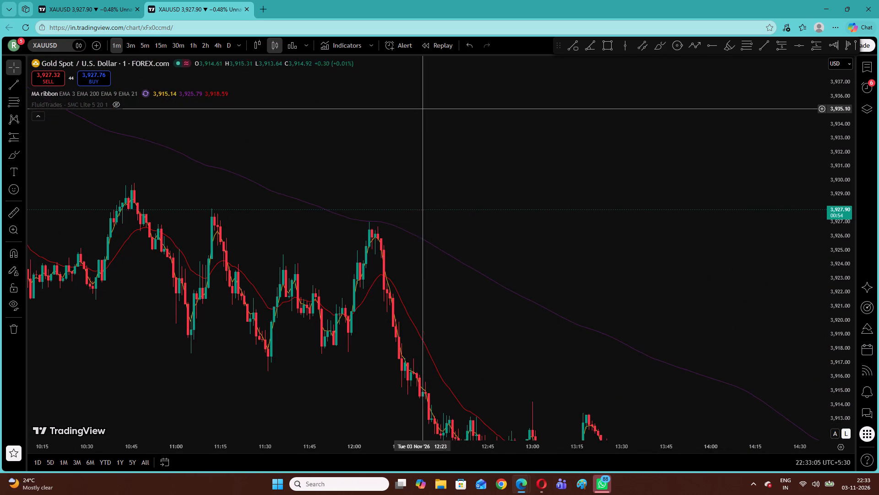
pyautogui.moveTo(498, 170); pyautogui.dragTo(502, 178, button='right')
pyautogui.click(526, 188)
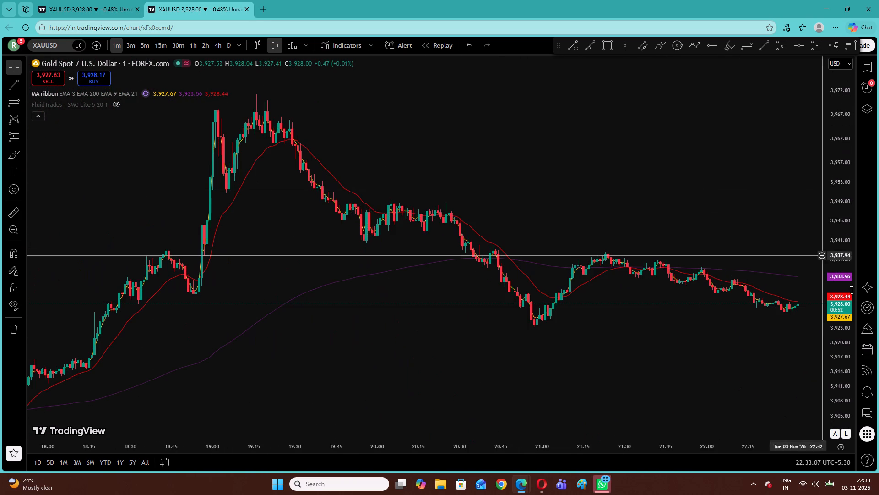
pyautogui.moveTo(843, 357); pyautogui.dragTo(810, 137)
pyautogui.moveTo(788, 299); pyautogui.dragTo(714, 254)
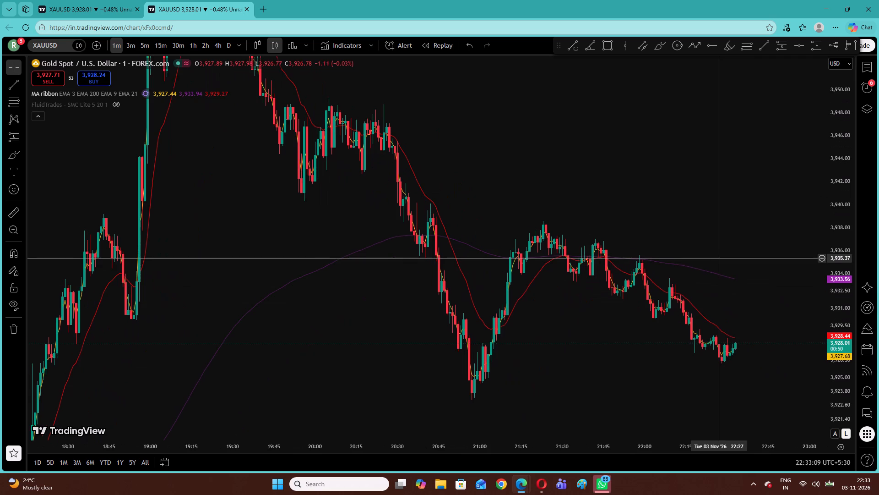
pyautogui.moveTo(714, 254); pyautogui.dragTo(714, 255)
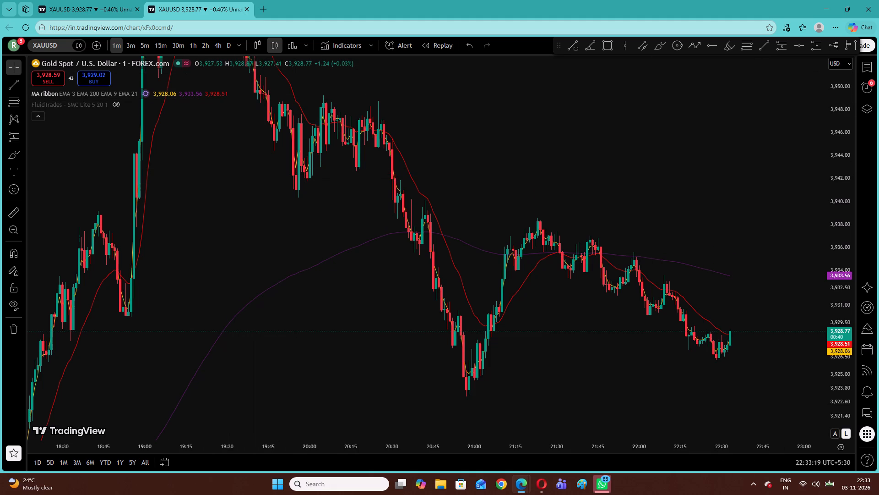
# Switch to the 15-minute timeframe, reset the chart view and examine the candles from 30 October to the latest with a stretched price scale.
pyautogui.click(176, 45)
pyautogui.click(157, 46)
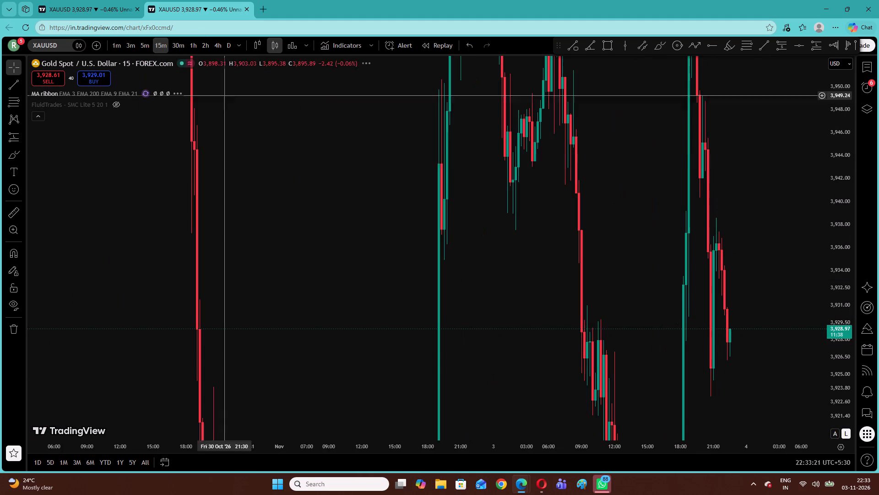
pyautogui.rightClick(572, 168)
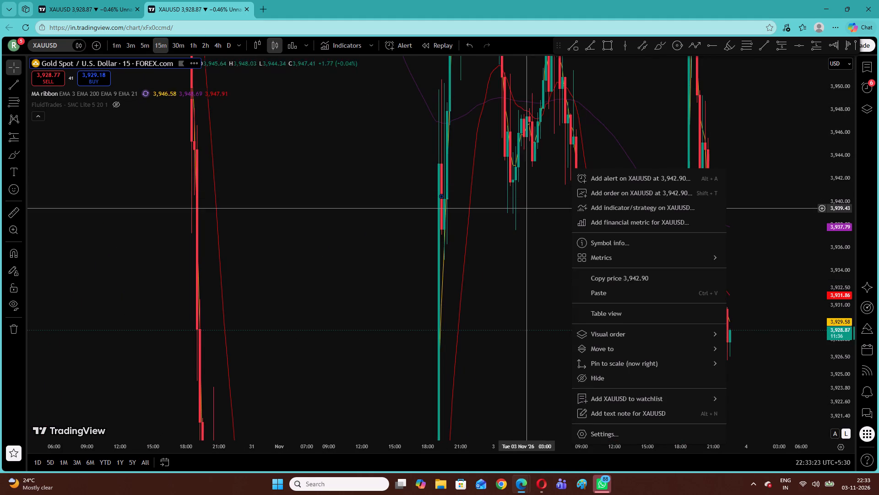
pyautogui.click(522, 208)
pyautogui.rightClick(519, 206)
pyautogui.click(531, 212)
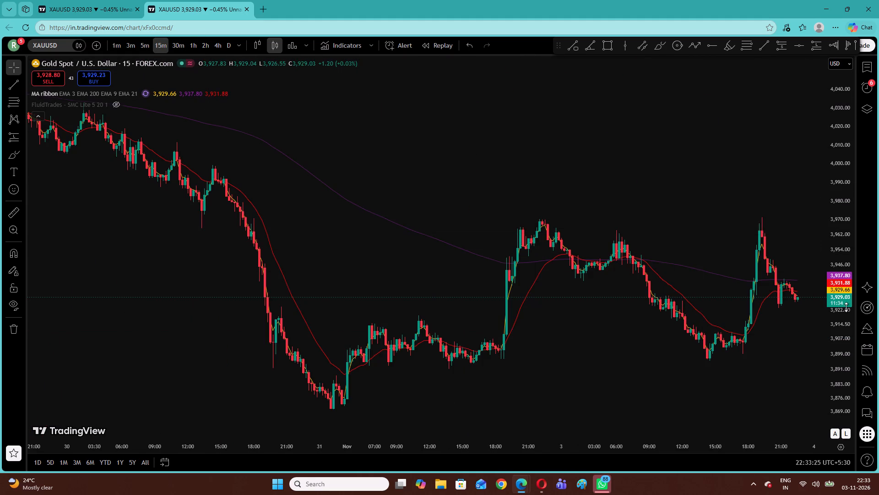
pyautogui.moveTo(849, 322); pyautogui.dragTo(819, 241)
pyautogui.moveTo(799, 229); pyautogui.dragTo(702, 217)
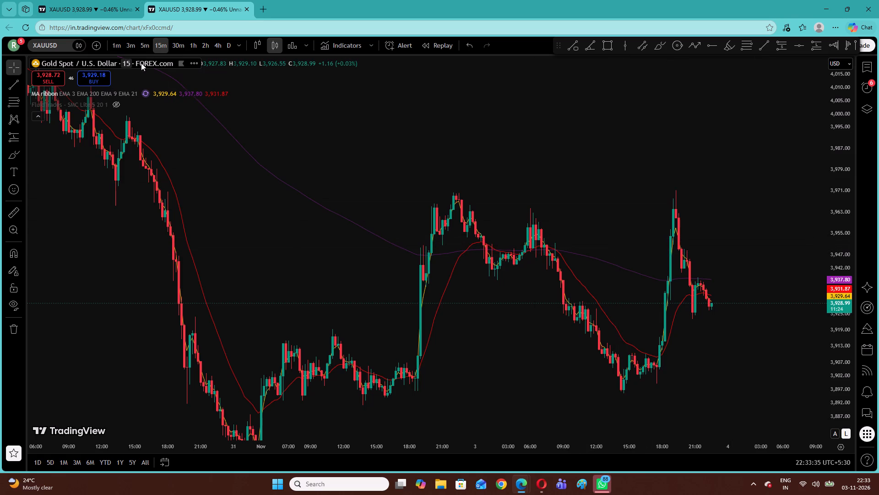
# Switch to the 1-hour timeframe and draw a narrow descending parallel channel from 29 October at about 4,084 to 2 November at about 3,945.
pyautogui.click(190, 49)
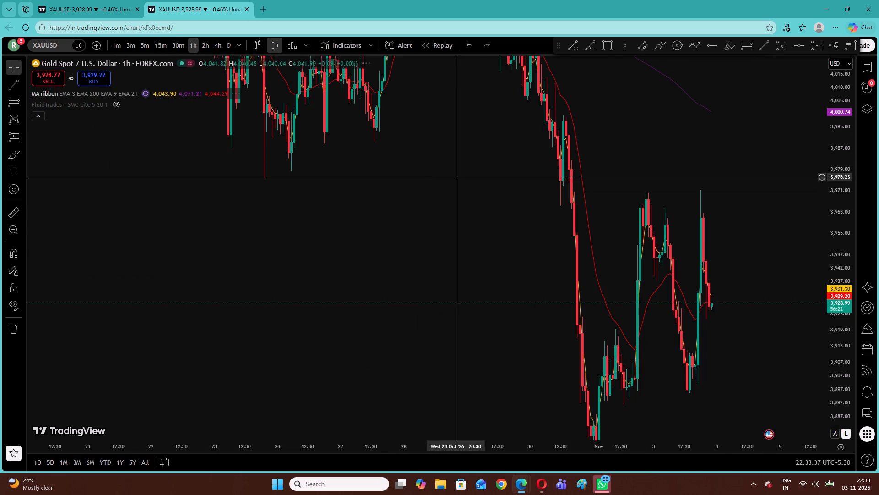
pyautogui.rightClick(429, 176)
pyautogui.click(439, 185)
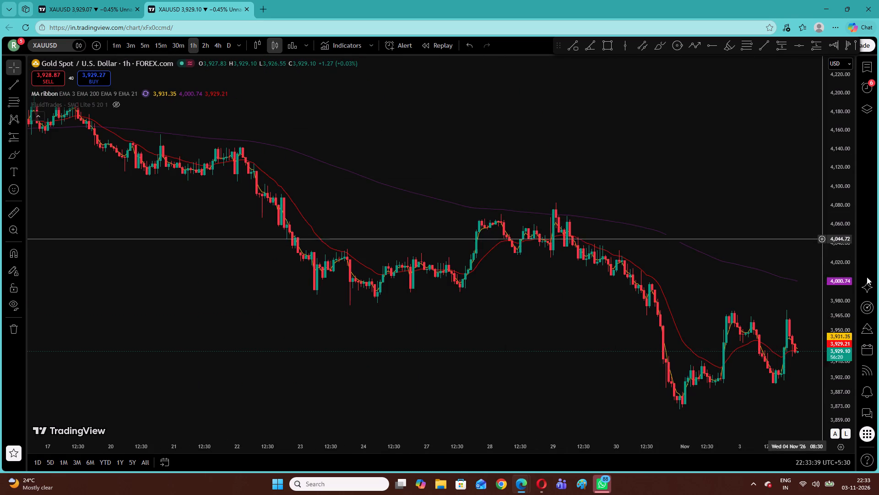
pyautogui.moveTo(846, 306); pyautogui.dragTo(844, 275)
pyautogui.moveTo(770, 262); pyautogui.dragTo(635, 229)
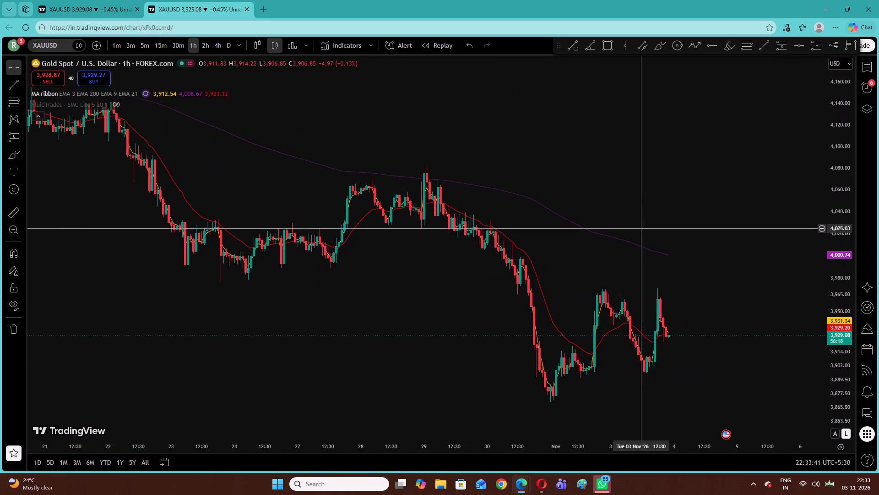
pyautogui.click(24, 77)
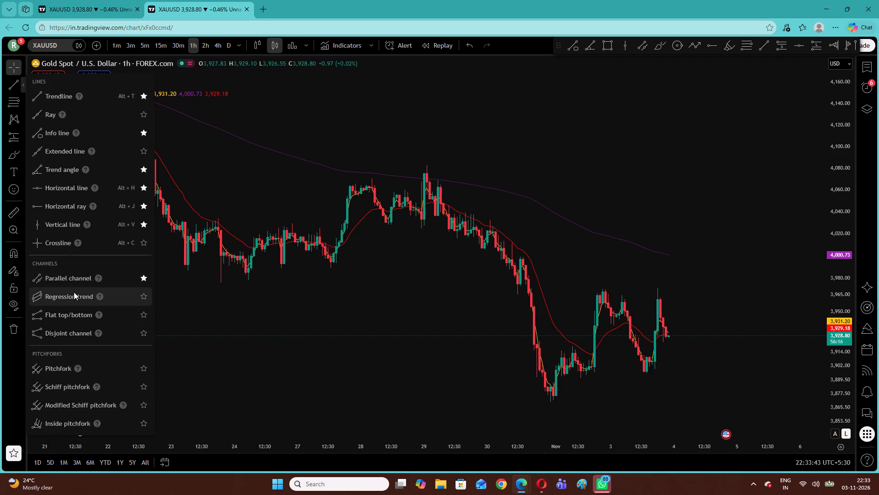
pyautogui.click(69, 272)
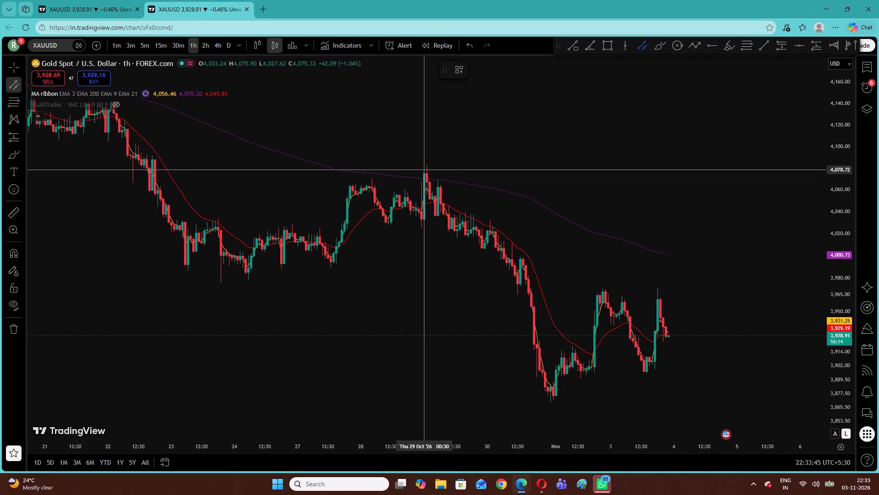
pyautogui.click(425, 164)
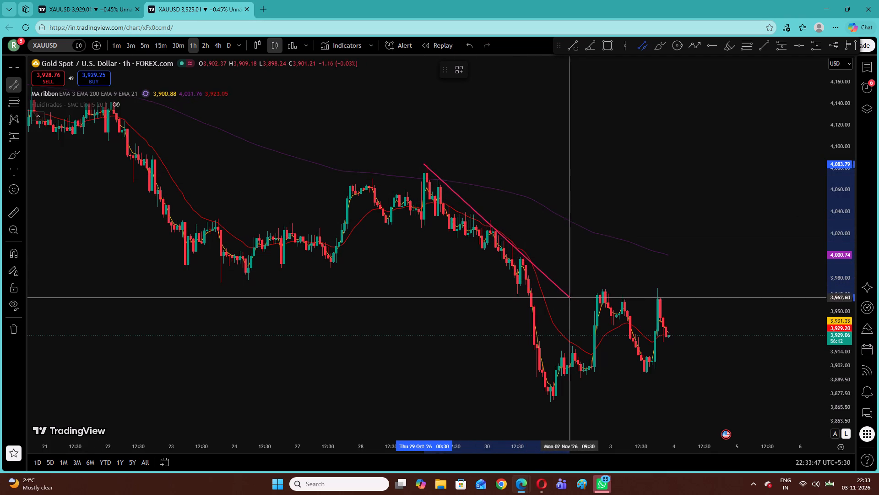
pyautogui.click(603, 317)
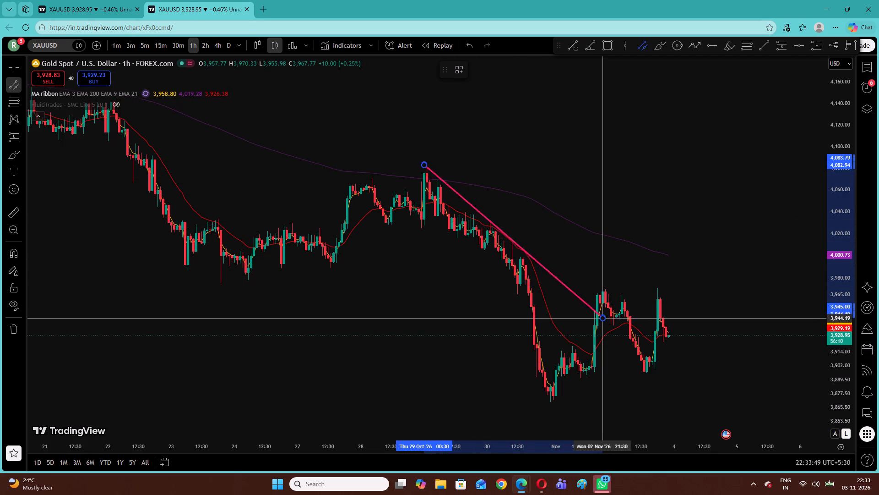
pyautogui.click(598, 319)
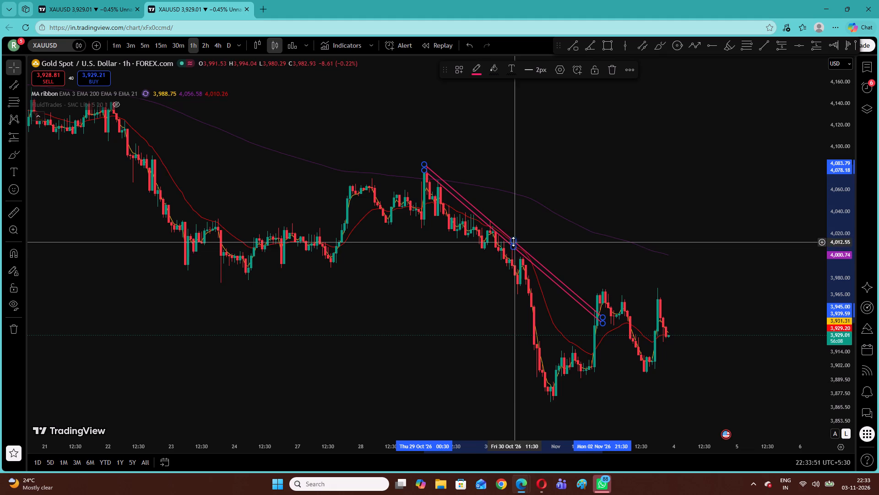
# Widen the parallel channel slightly by raising its upper line to start at about 4,086.
pyautogui.click(515, 238)
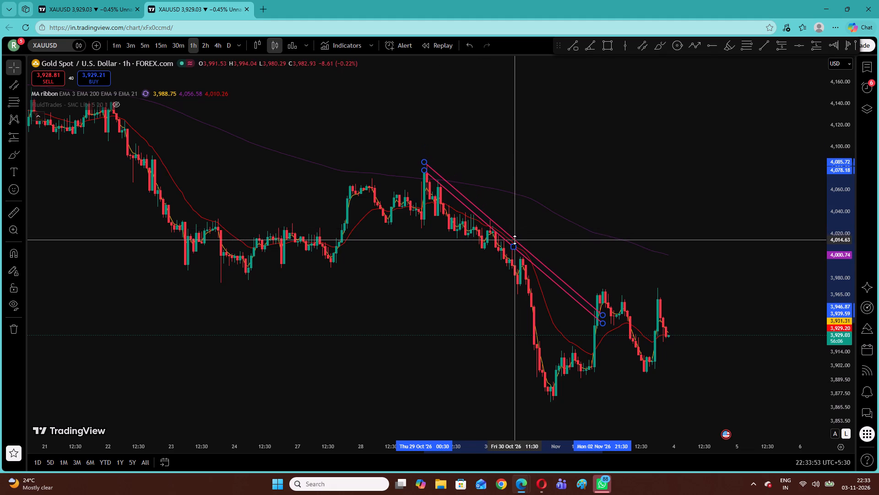
pyautogui.click(548, 231)
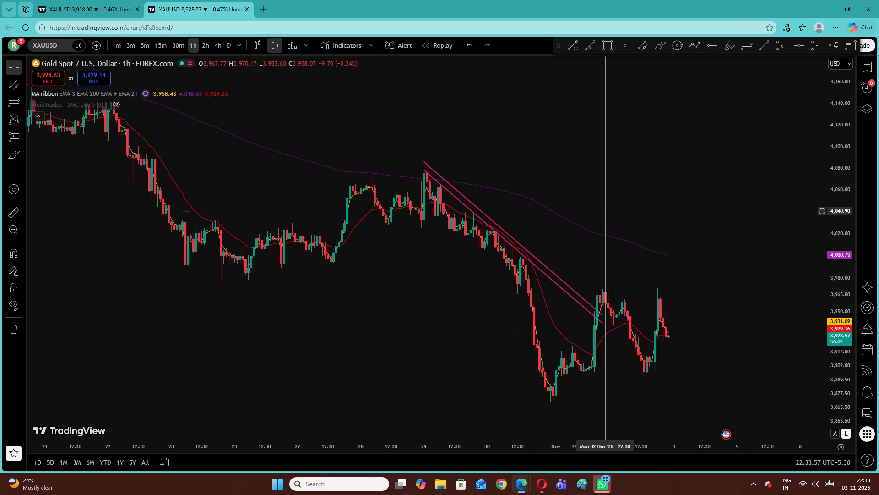
# Switch to the 5-minute timeframe, reset the chart view and examine the candles back to 29 October against the descending channel.
pyautogui.click(147, 44)
pyautogui.rightClick(511, 155)
pyautogui.click(555, 166)
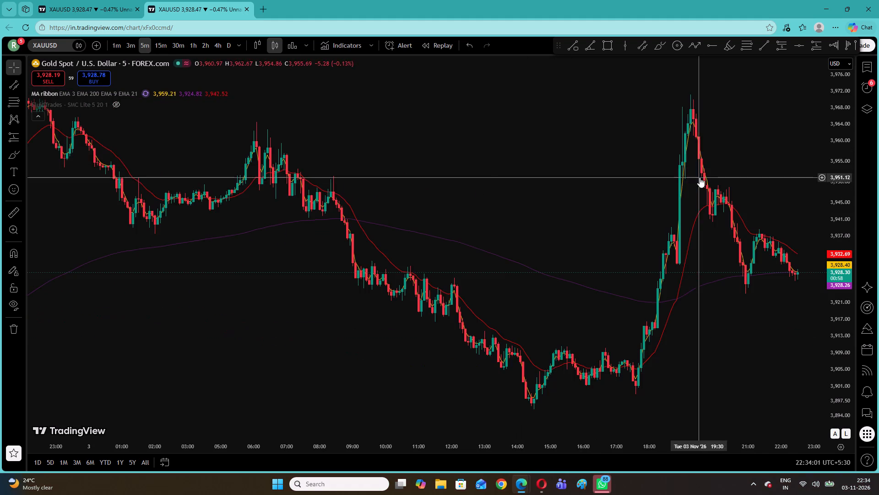
pyautogui.moveTo(455, 159); pyautogui.dragTo(878, 284)
pyautogui.moveTo(472, 155); pyautogui.dragTo(830, 213)
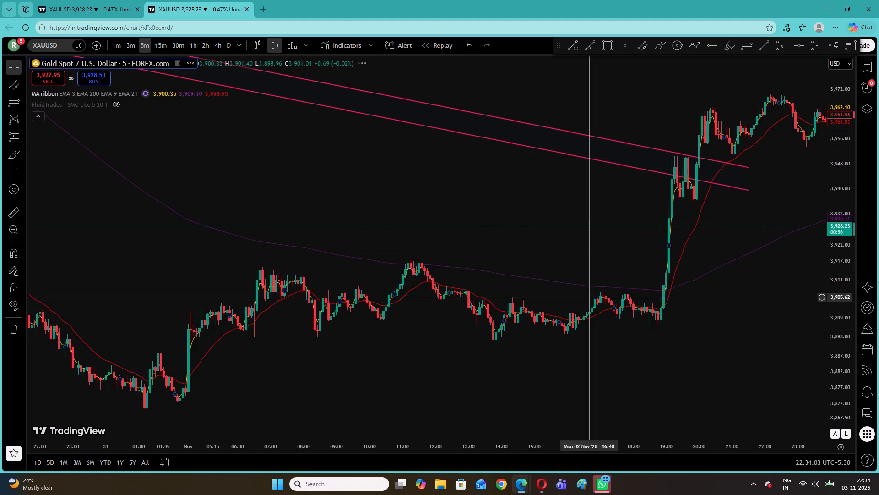
pyautogui.moveTo(481, 222); pyautogui.dragTo(878, 341)
pyautogui.moveTo(579, 219); pyautogui.dragTo(814, 348)
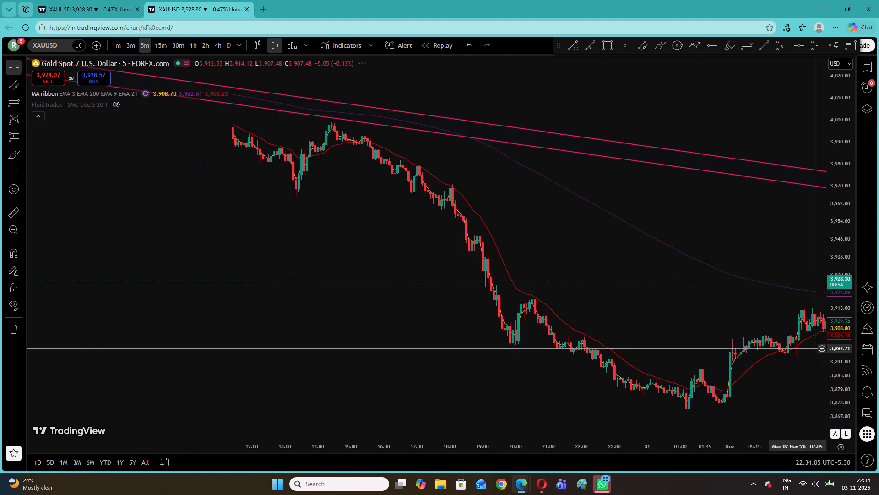
pyautogui.moveTo(842, 338); pyautogui.dragTo(844, 275)
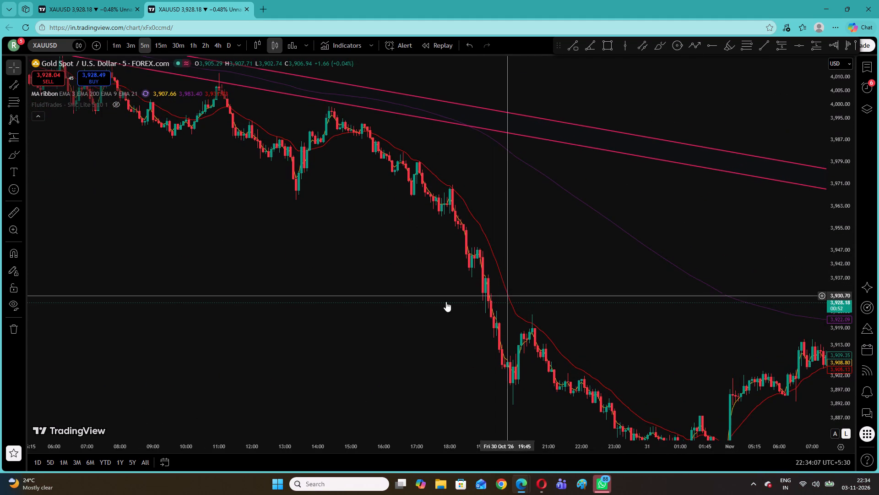
pyautogui.moveTo(200, 297); pyautogui.dragTo(415, 449)
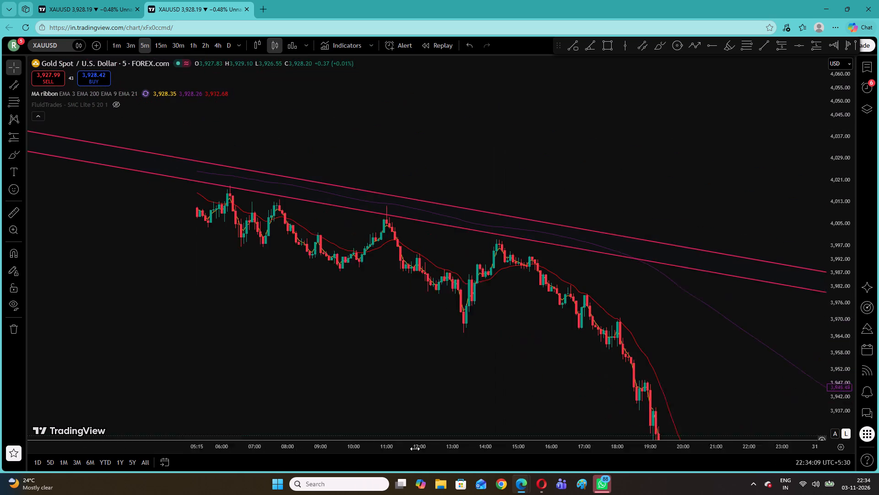
pyautogui.moveTo(415, 449); pyautogui.dragTo(421, 446)
pyautogui.moveTo(269, 263); pyautogui.dragTo(547, 348)
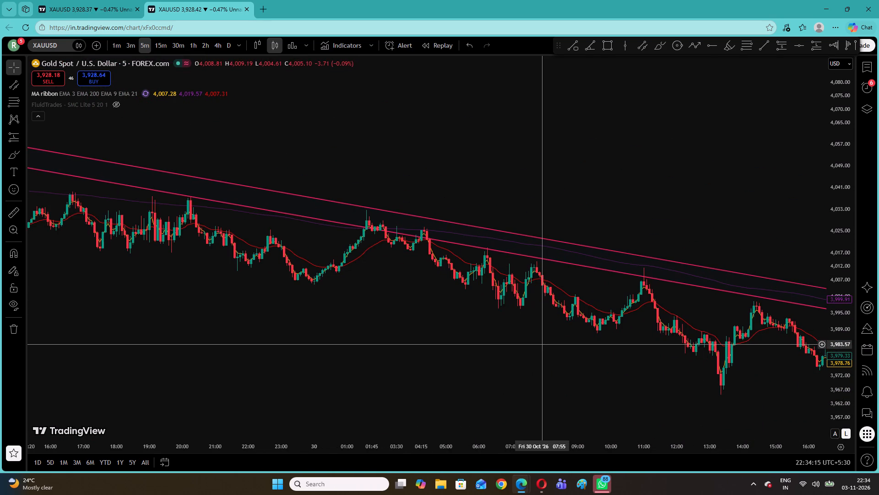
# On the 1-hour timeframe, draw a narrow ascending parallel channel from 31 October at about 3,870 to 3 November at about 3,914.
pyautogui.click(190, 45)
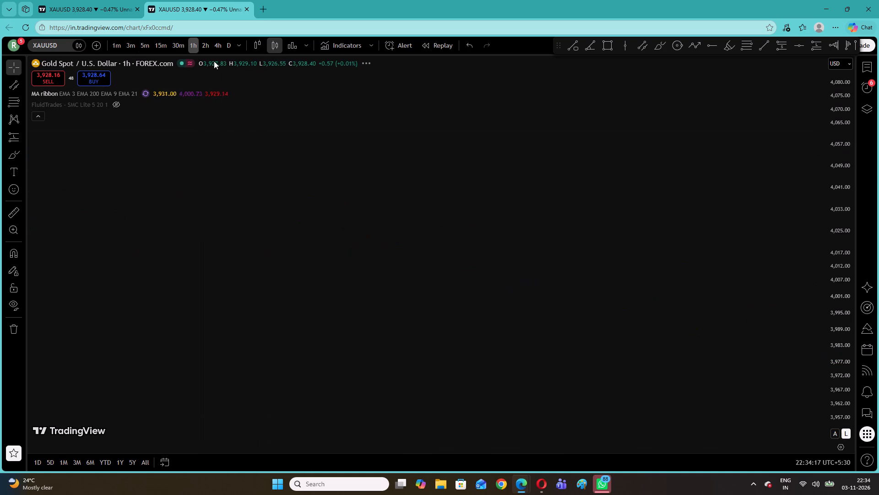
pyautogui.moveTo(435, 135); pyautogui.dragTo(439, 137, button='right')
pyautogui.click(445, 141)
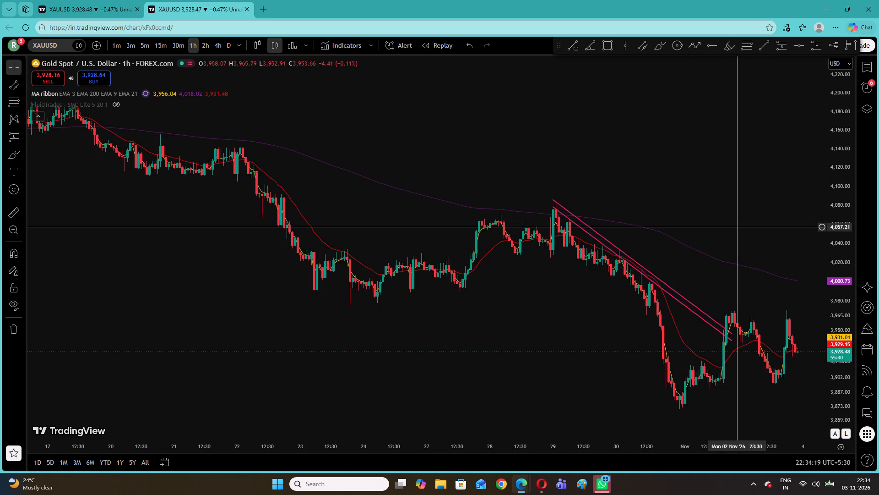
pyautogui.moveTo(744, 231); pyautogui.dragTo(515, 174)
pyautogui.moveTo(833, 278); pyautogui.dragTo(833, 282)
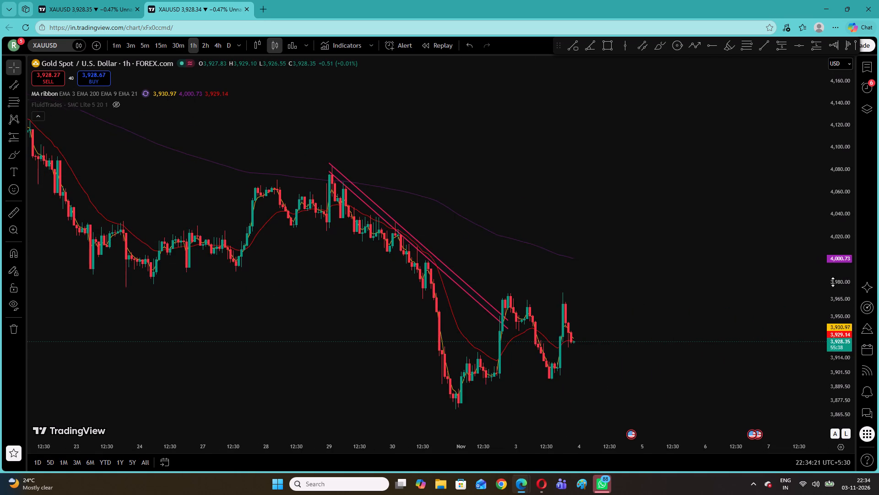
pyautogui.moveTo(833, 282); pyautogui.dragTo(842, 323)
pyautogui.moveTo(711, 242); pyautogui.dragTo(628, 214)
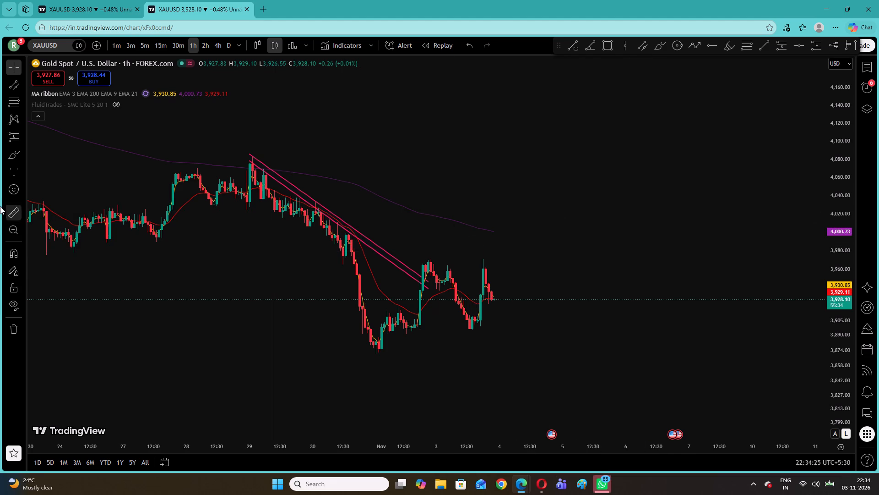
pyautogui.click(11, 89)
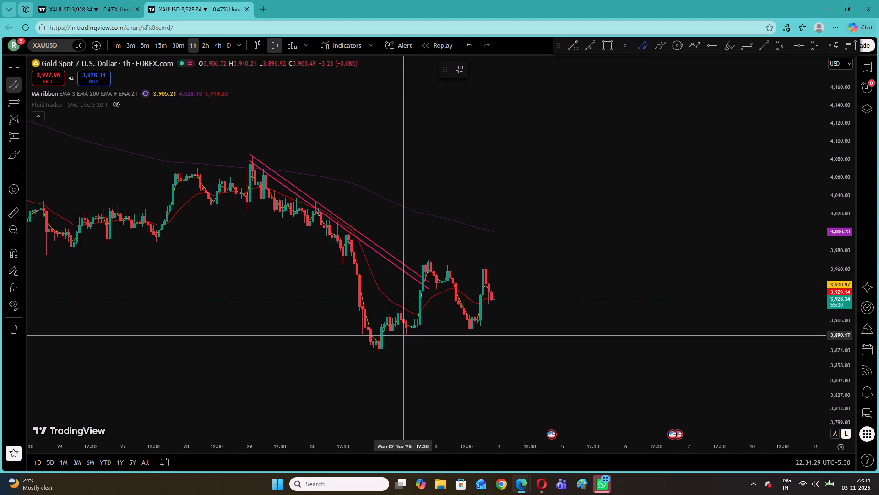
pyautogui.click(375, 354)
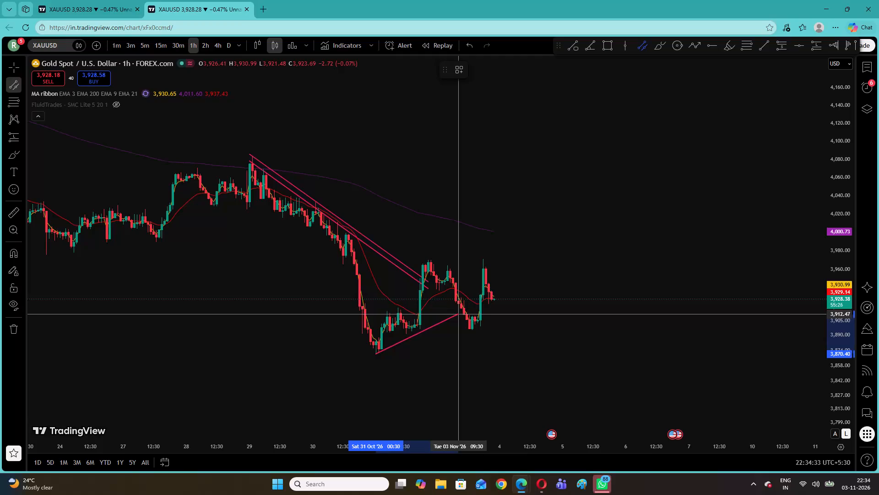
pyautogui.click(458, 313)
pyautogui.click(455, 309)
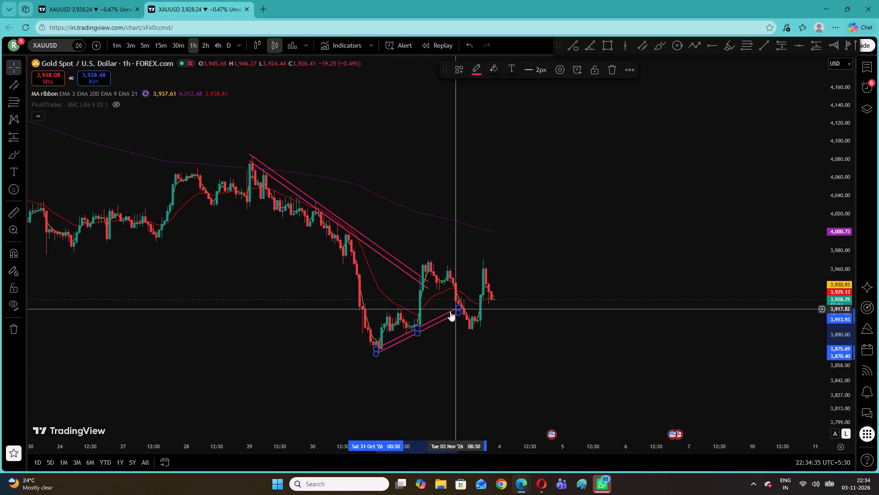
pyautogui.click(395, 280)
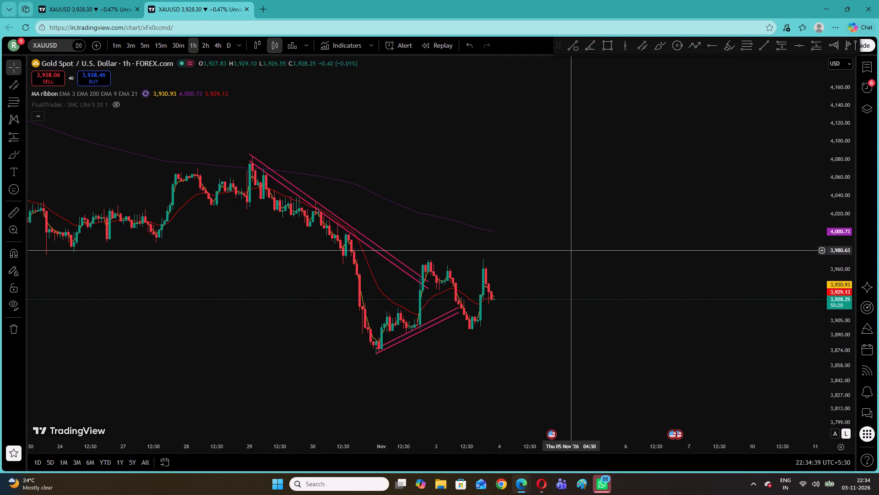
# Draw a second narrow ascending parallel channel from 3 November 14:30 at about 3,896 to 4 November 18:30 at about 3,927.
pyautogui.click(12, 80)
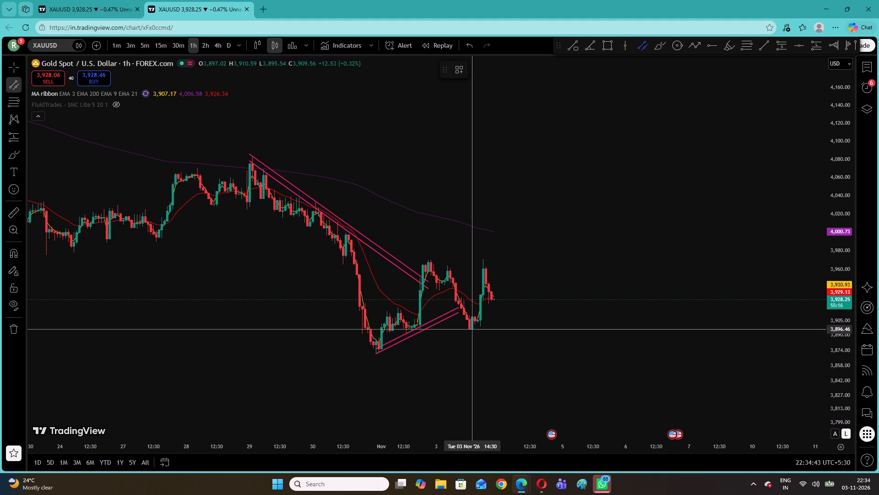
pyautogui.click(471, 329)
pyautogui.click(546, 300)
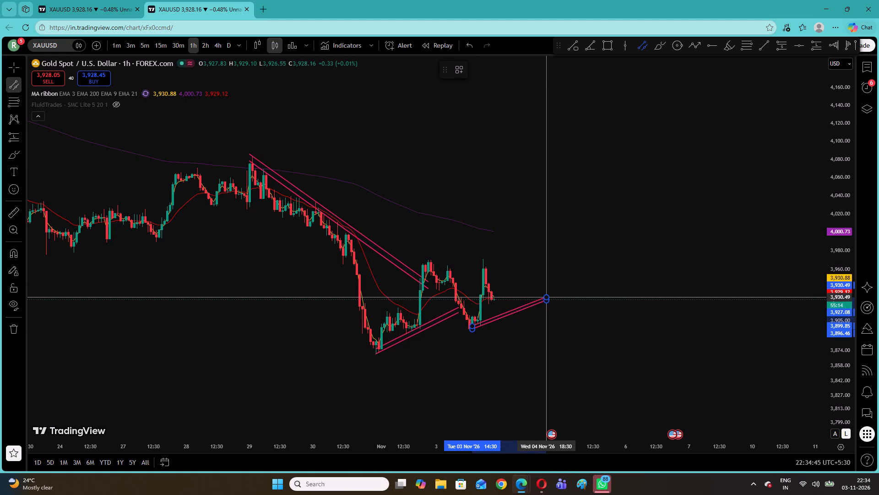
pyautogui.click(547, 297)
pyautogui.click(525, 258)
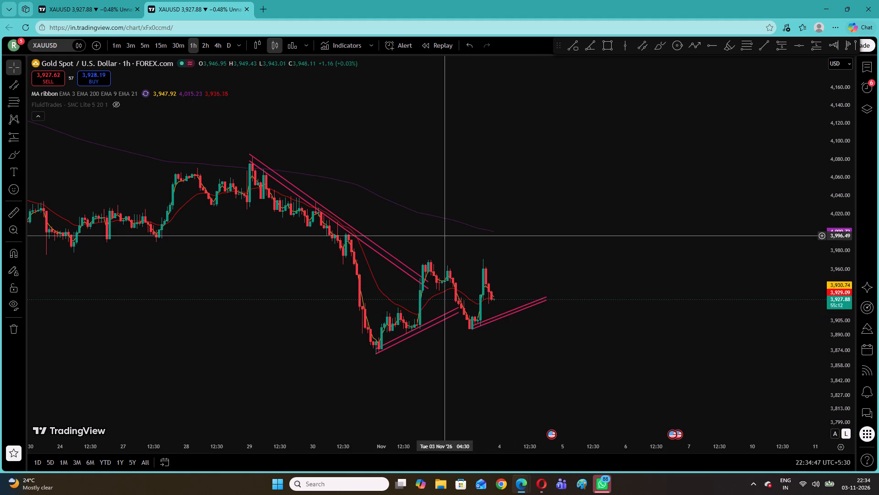
# Switch to the 5-minute timeframe, reset the chart view and examine the 3 November candles against the newest ascending channel.
pyautogui.click(140, 40)
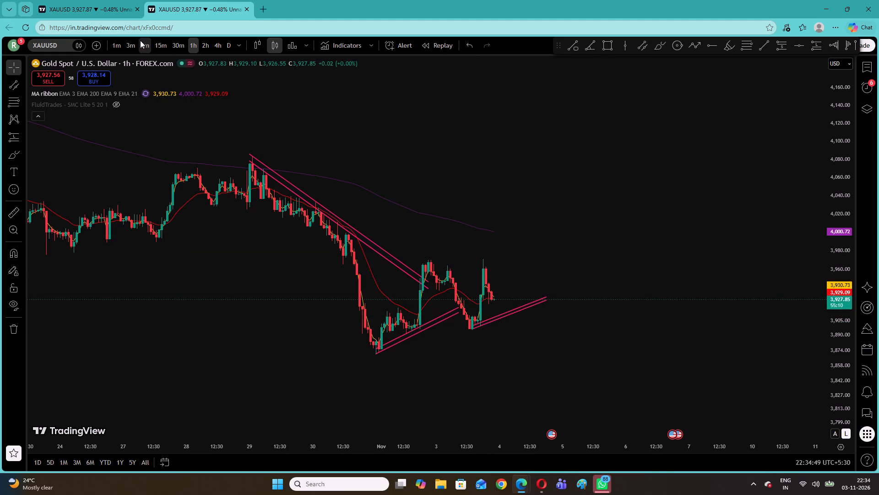
pyautogui.rightClick(526, 165)
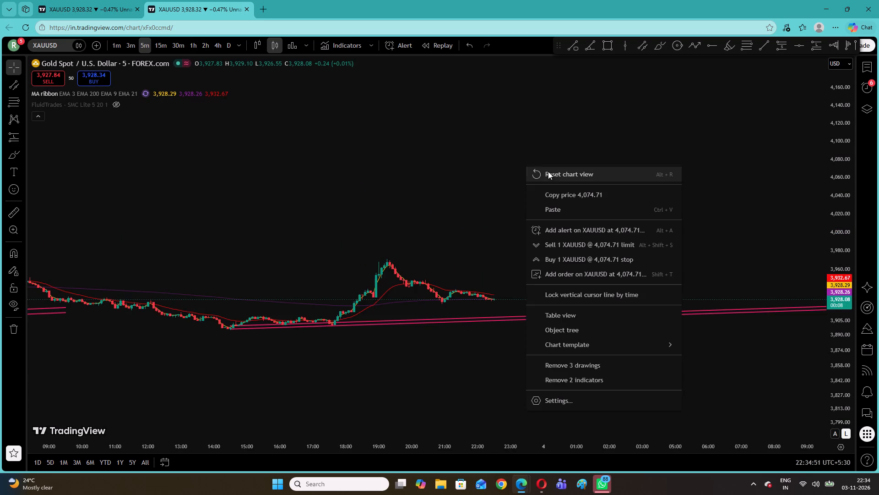
pyautogui.click(548, 171)
pyautogui.moveTo(843, 291); pyautogui.dragTo(842, 298)
pyautogui.moveTo(769, 291); pyautogui.dragTo(674, 246)
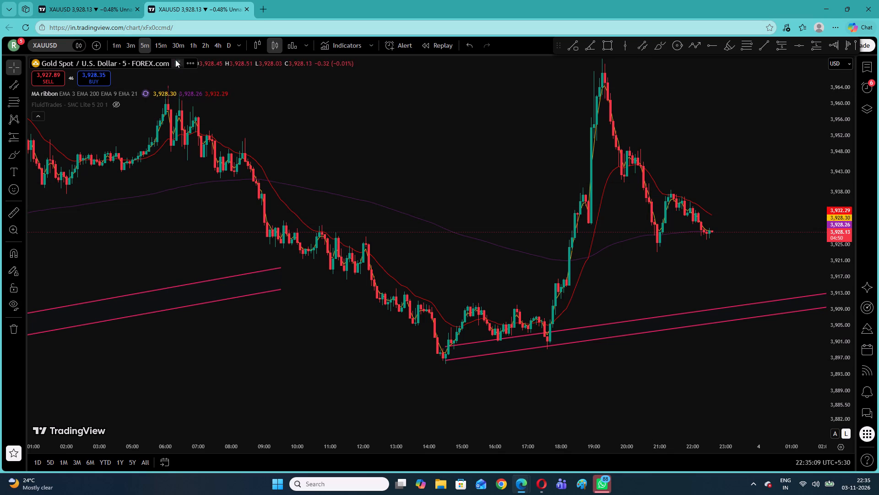
# Return to the 1-hour timeframe and remove all three channel drawings from the chart.
pyautogui.click(188, 50)
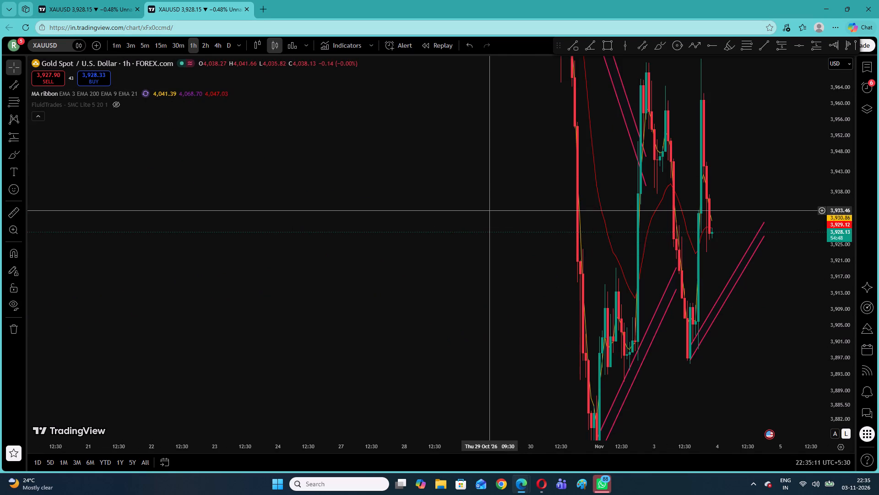
pyautogui.rightClick(539, 205)
pyautogui.click(627, 403)
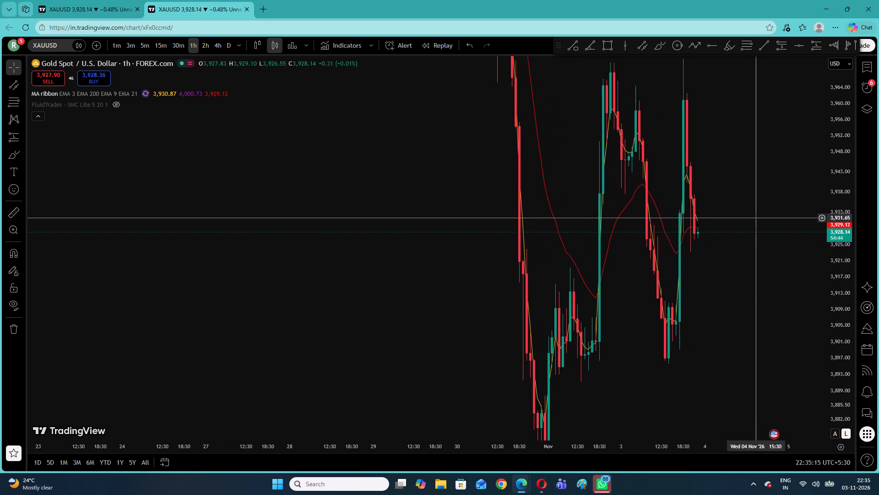
# Draw an ascending trend line from the 31 October low at about 3,869 to 2 November 10:30 at about 3,885.
pyautogui.moveTo(842, 263); pyautogui.dragTo(844, 395)
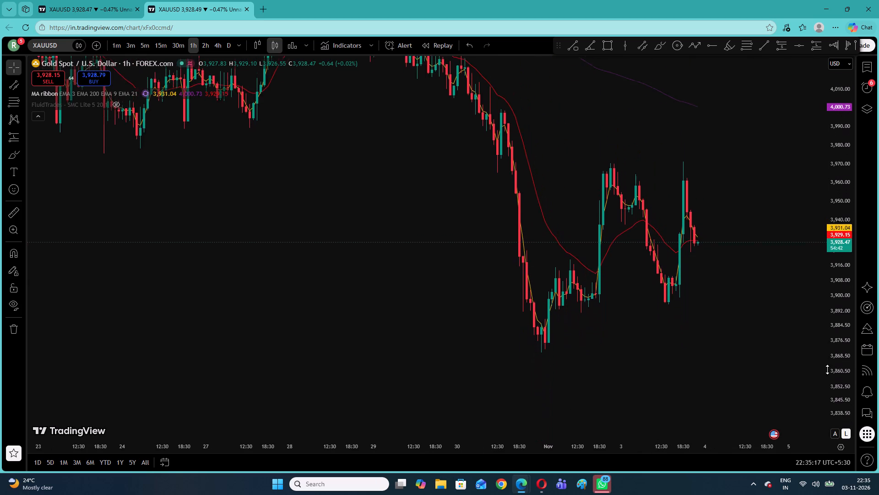
pyautogui.moveTo(782, 329); pyautogui.dragTo(628, 324)
pyautogui.moveTo(620, 142); pyautogui.dragTo(645, 148)
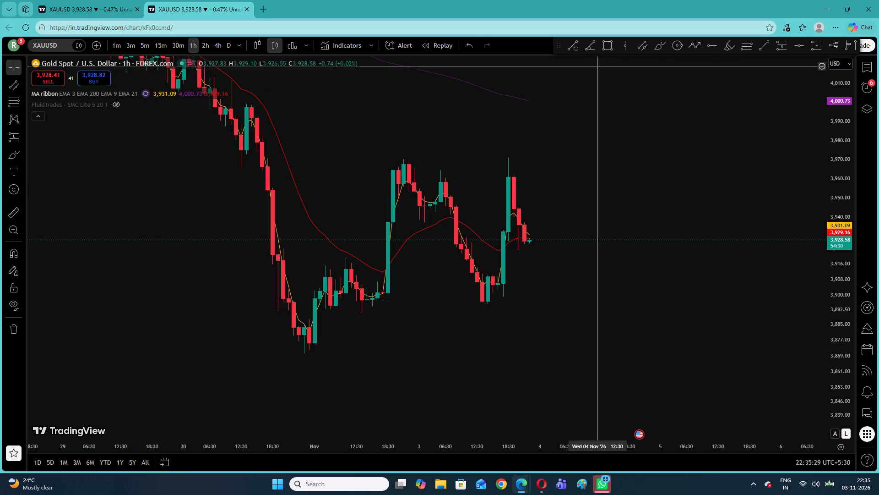
pyautogui.click(761, 44)
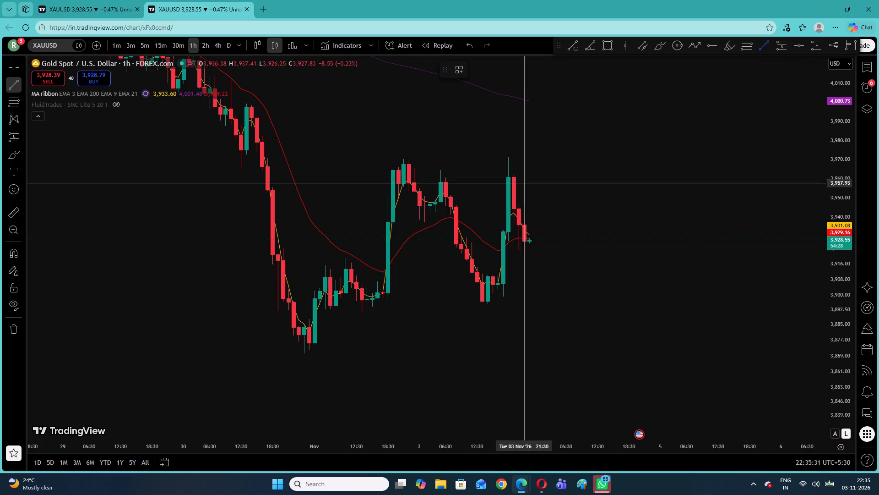
pyautogui.click(302, 355)
pyautogui.click(344, 323)
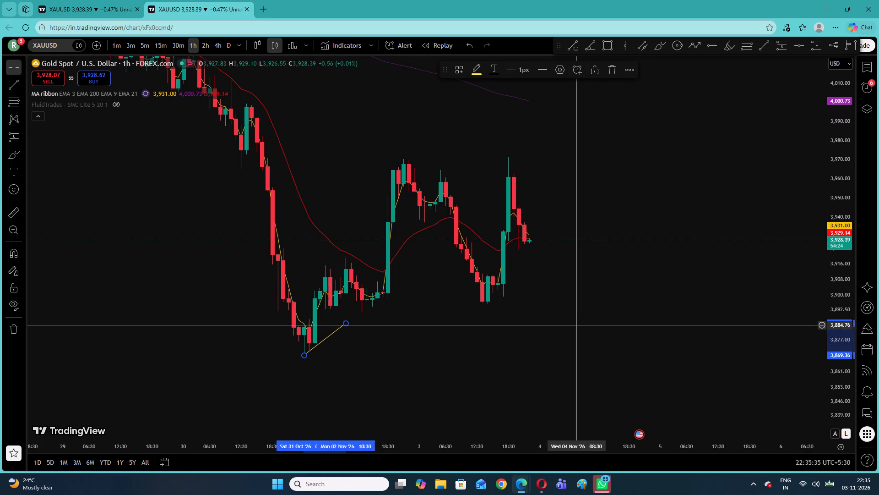
pyautogui.click(576, 325)
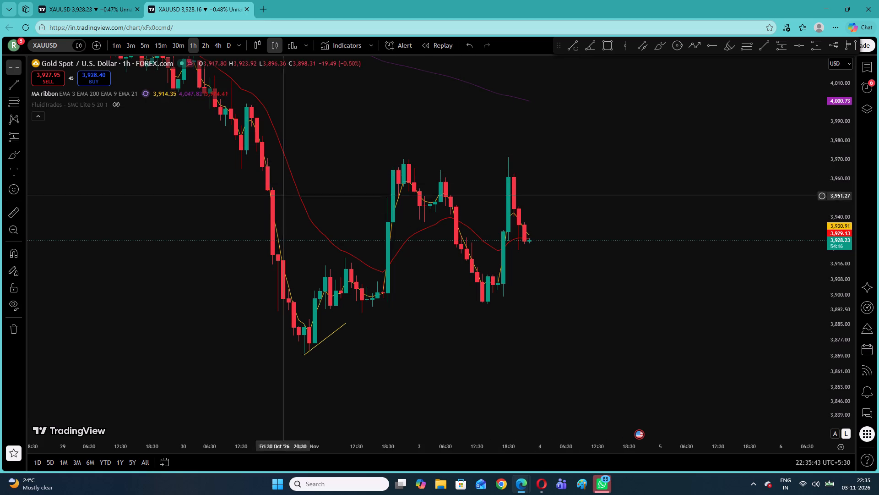
# Draw a descending trend line from 2 November 10:30 at about 3,920 to 2 November 20:30 at about 3,892.
pyautogui.click(9, 85)
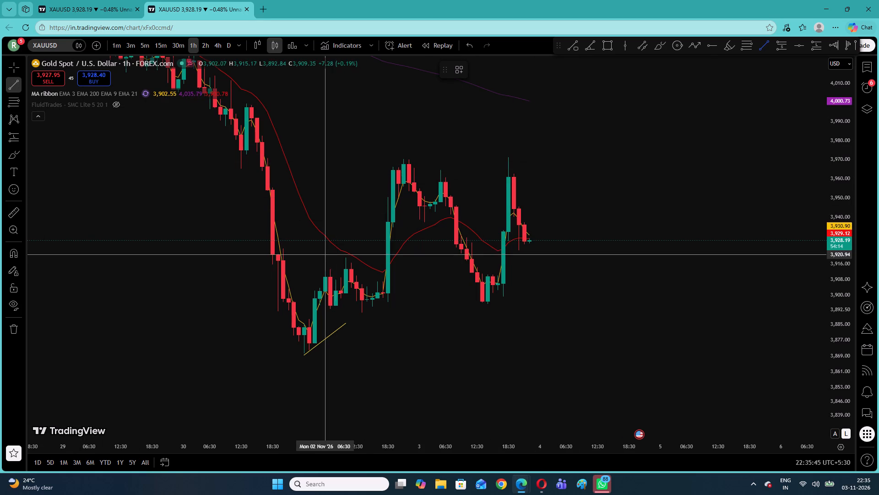
pyautogui.click(344, 257)
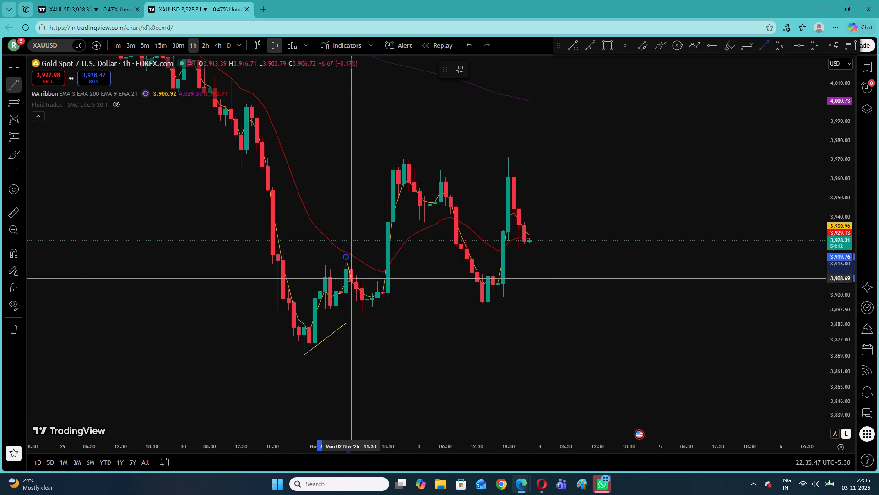
pyautogui.click(381, 293)
pyautogui.moveTo(381, 293); pyautogui.dragTo(397, 311)
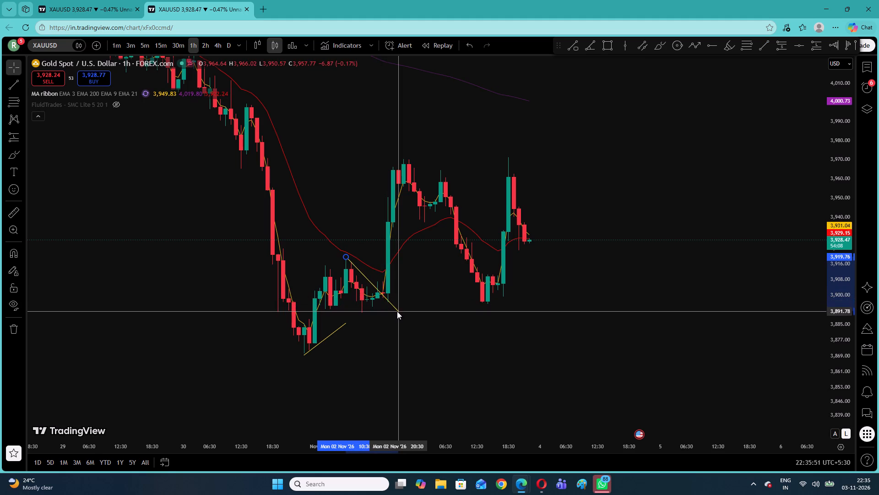
pyautogui.moveTo(397, 311); pyautogui.dragTo(397, 312)
pyautogui.click(354, 200)
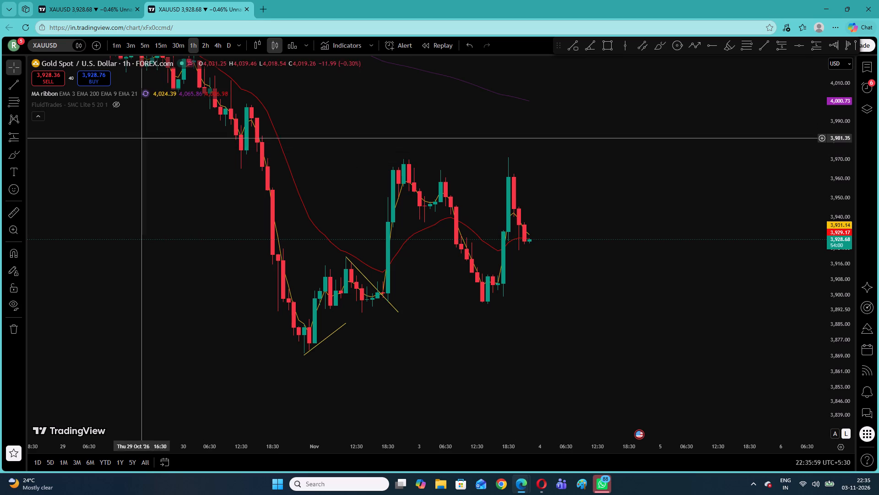
# Draw an ascending trend line from 3 November 14:30 at about 3,895 to 5 November at about 3,938.
pyautogui.click(6, 90)
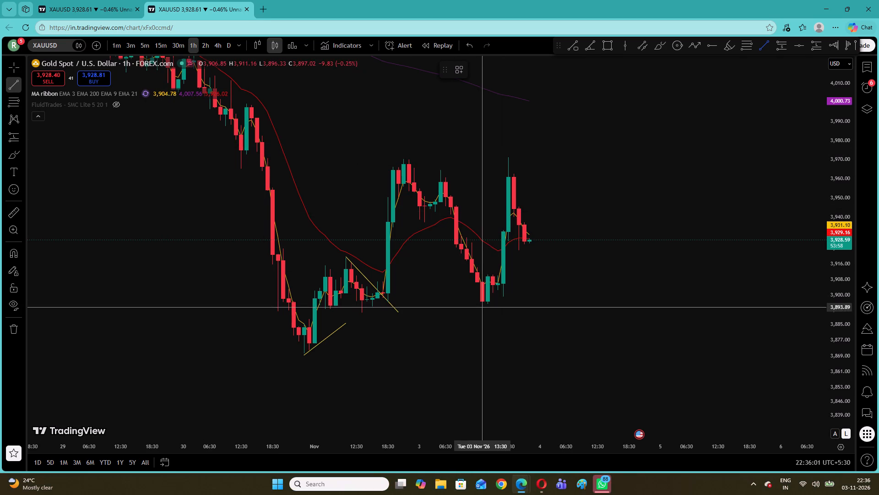
pyautogui.click(488, 304)
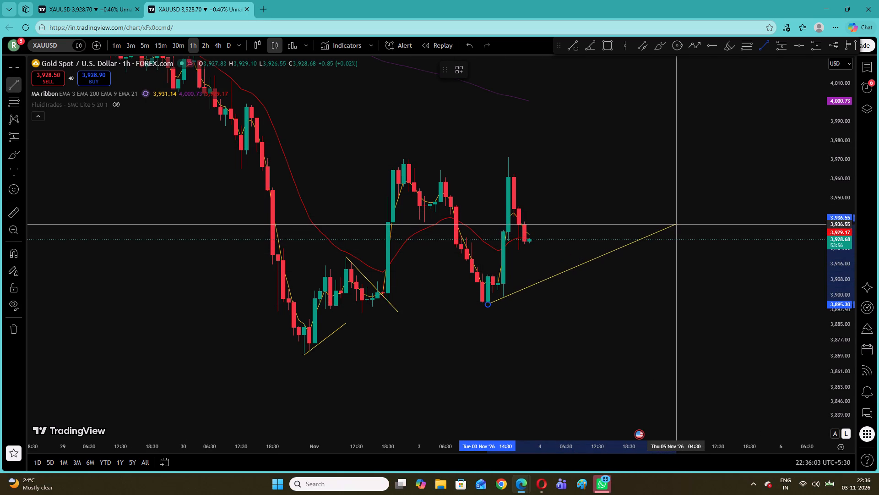
pyautogui.click(683, 220)
pyautogui.click(588, 194)
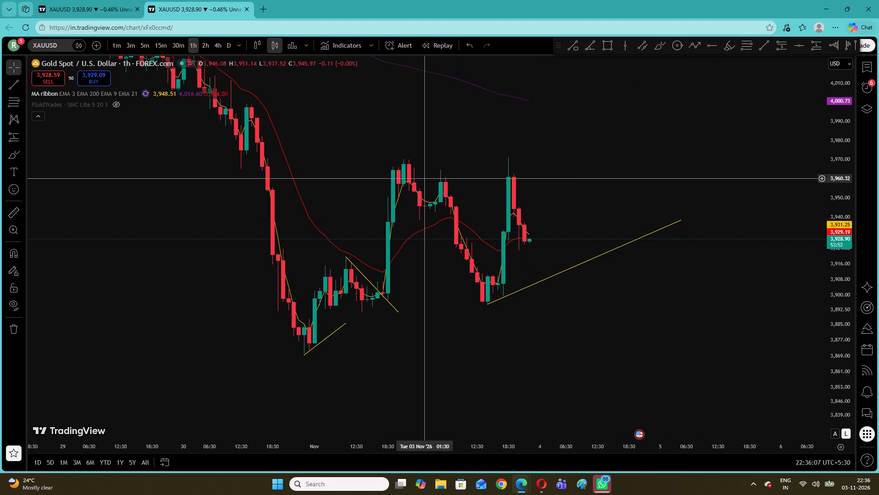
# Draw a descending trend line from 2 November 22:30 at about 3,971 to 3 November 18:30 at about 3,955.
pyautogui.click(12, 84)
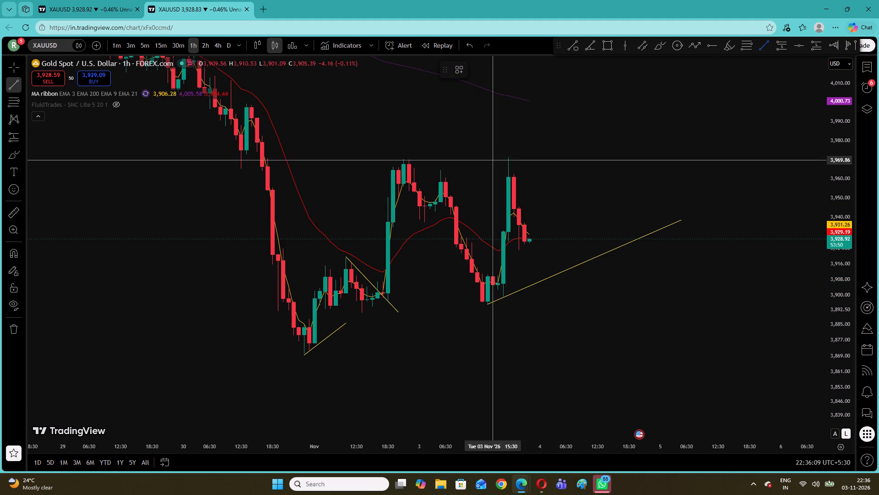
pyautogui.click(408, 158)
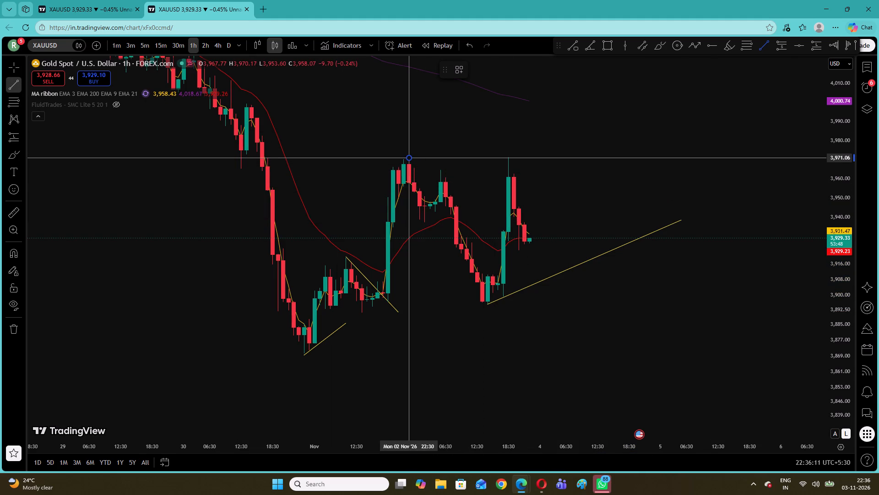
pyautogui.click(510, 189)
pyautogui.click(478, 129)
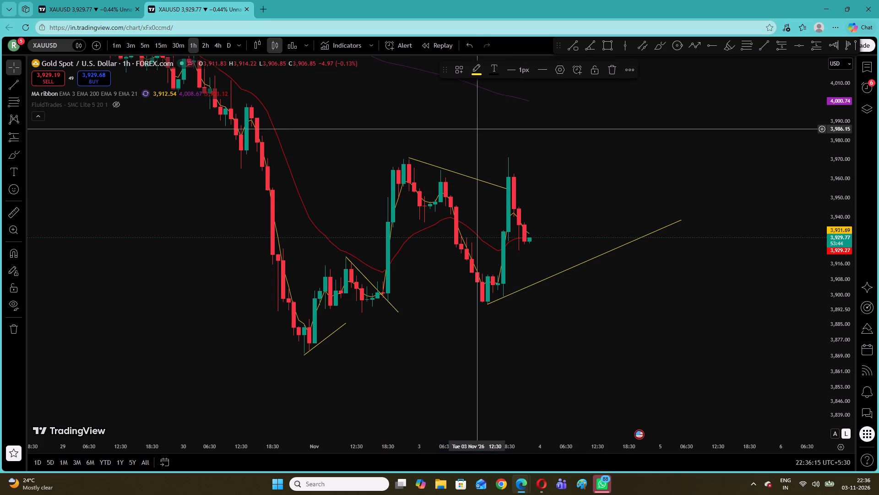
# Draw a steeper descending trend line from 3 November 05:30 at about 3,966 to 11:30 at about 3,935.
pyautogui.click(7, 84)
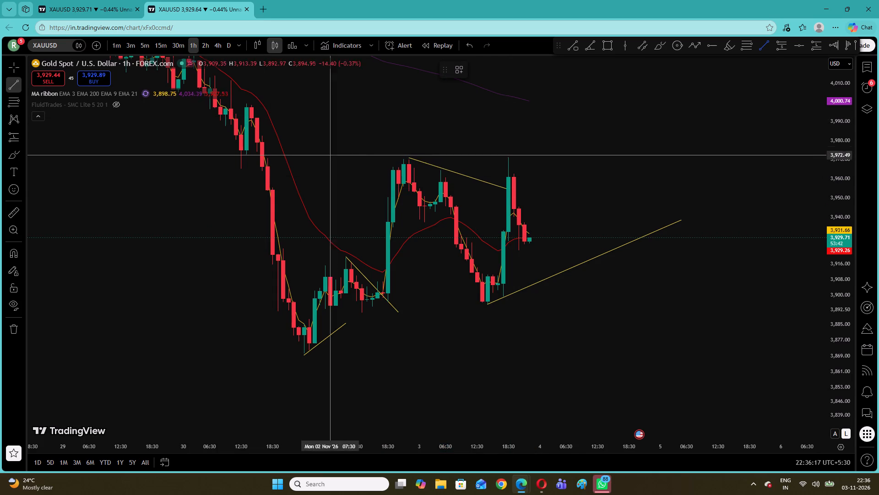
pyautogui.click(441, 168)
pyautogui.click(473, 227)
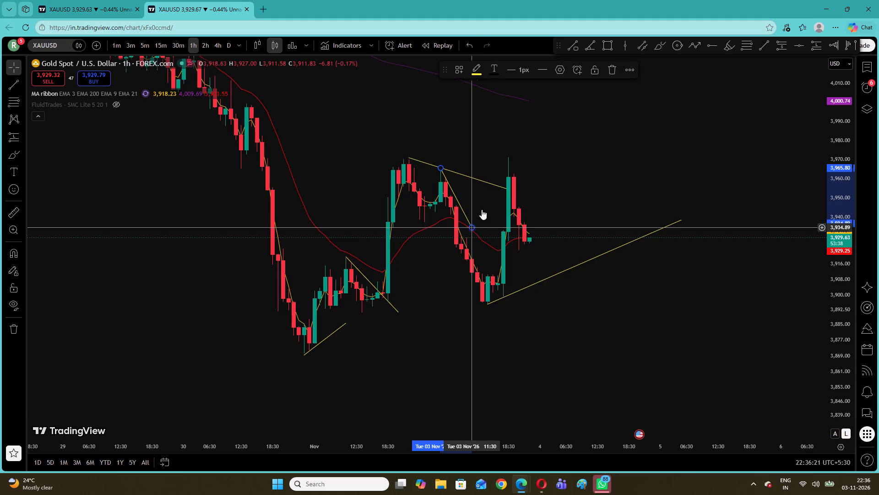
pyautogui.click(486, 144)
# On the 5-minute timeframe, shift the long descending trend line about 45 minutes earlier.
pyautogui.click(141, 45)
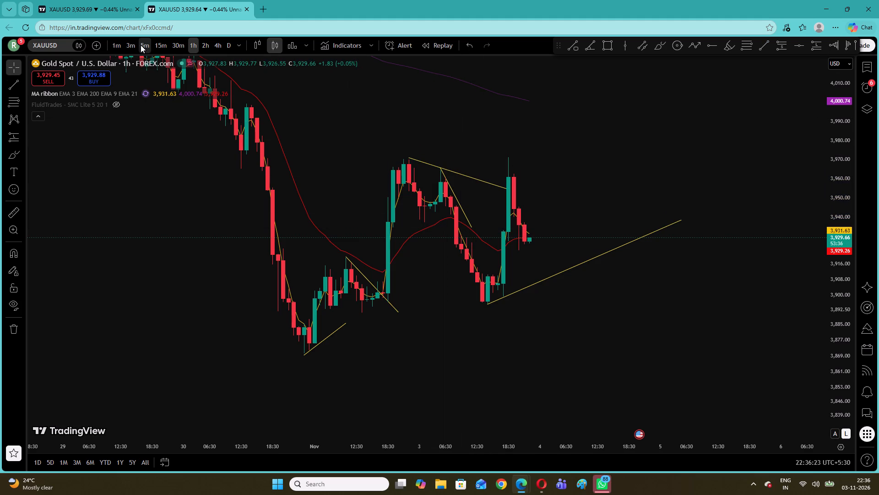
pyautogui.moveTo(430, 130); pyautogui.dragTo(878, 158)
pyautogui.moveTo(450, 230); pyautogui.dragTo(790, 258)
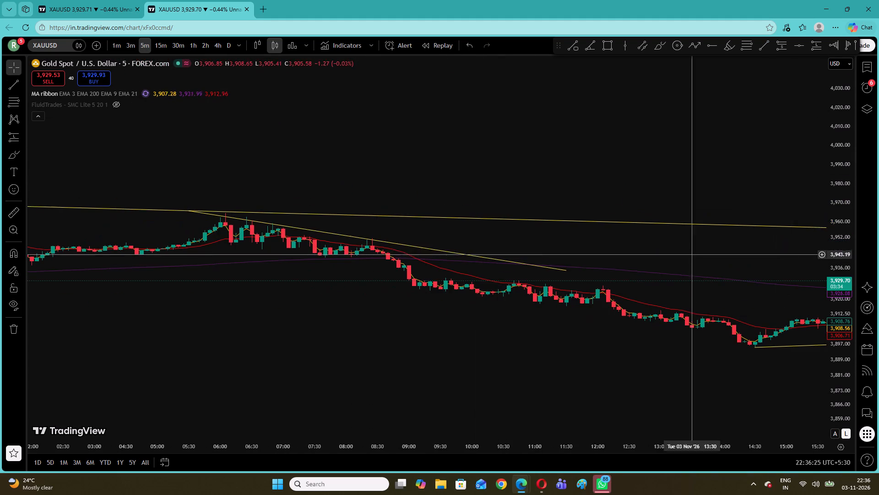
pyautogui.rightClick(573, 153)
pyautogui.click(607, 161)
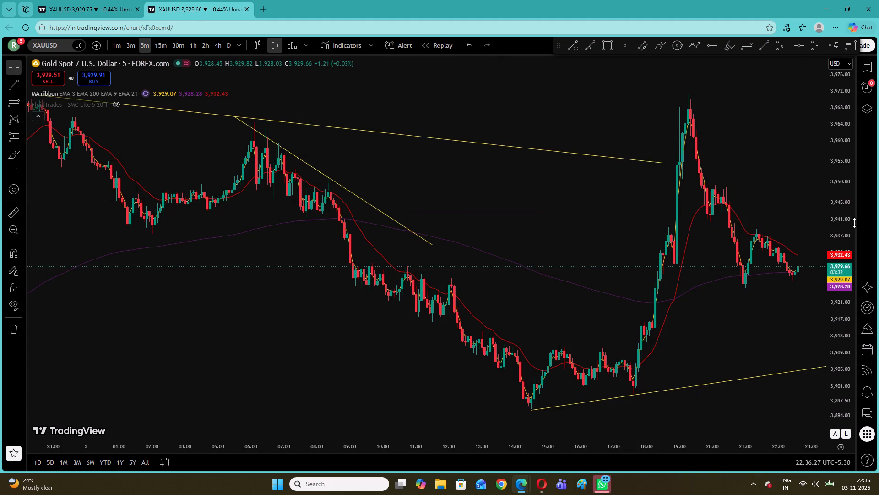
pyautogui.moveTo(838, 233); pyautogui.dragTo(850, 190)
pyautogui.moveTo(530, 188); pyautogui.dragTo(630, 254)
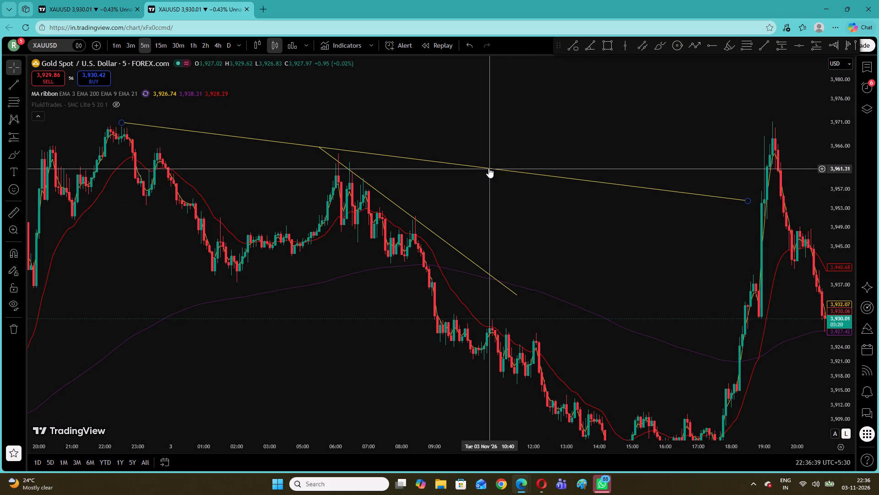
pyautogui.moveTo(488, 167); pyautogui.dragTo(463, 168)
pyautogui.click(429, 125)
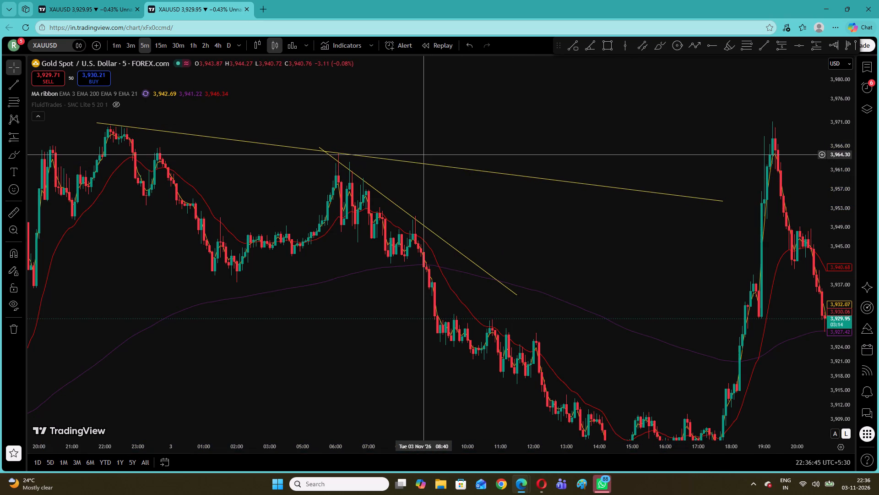
# Remove all five drawings from the chart.
pyautogui.rightClick(455, 116)
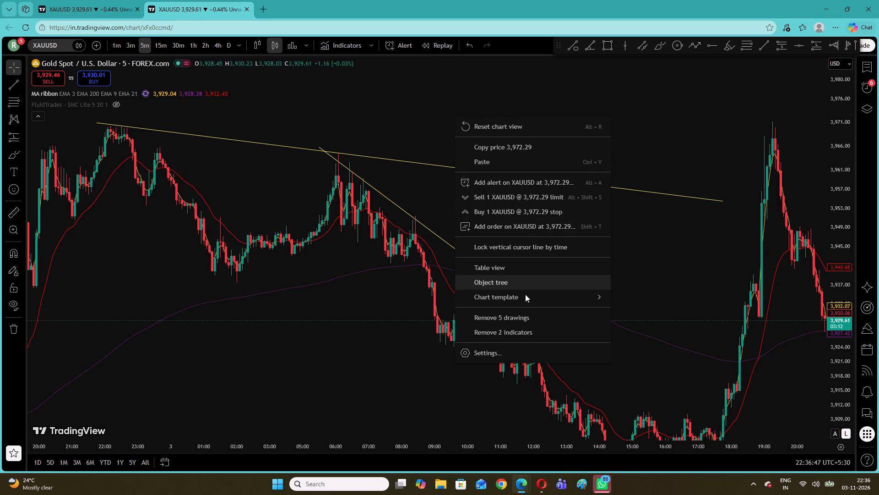
pyautogui.click(520, 312)
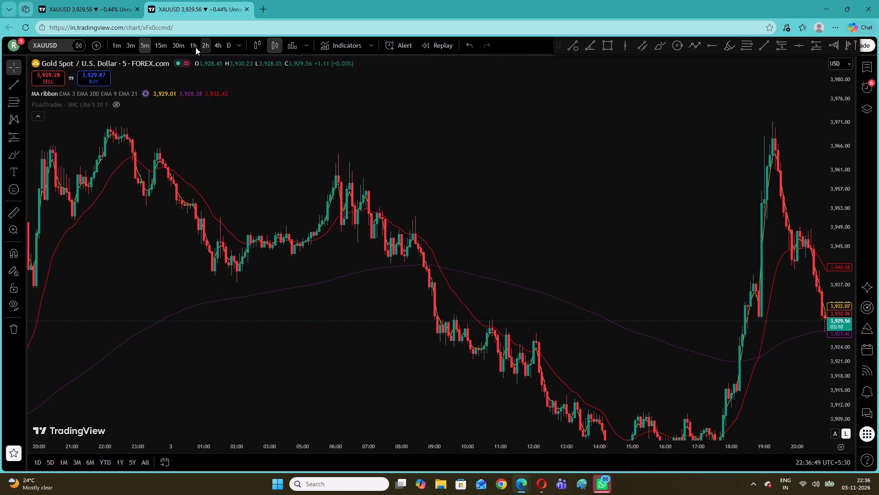
# On the 1-hour timeframe, draw an ascending trend line from 3 November 20:30 at about 3,924 to 4 November 01:30 at about 3,934.
pyautogui.click(195, 48)
pyautogui.rightClick(615, 176)
pyautogui.click(620, 180)
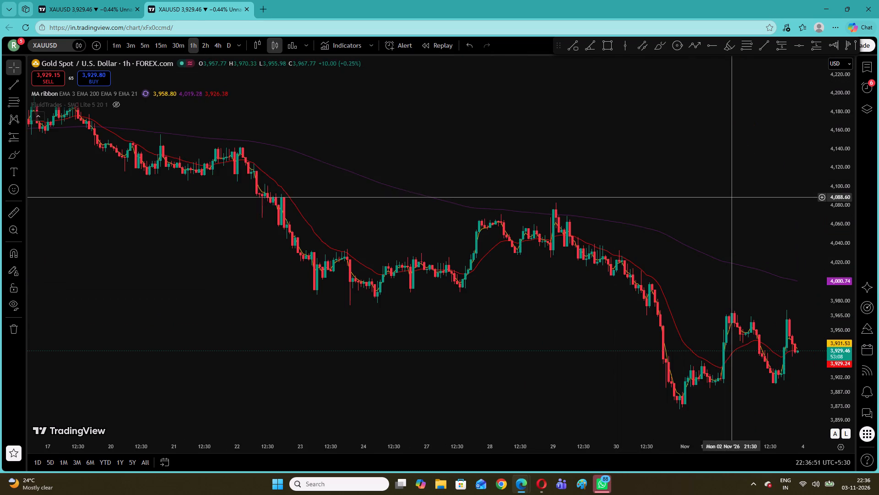
pyautogui.moveTo(836, 268); pyautogui.dragTo(840, 221)
pyautogui.moveTo(805, 231); pyautogui.dragTo(669, 159)
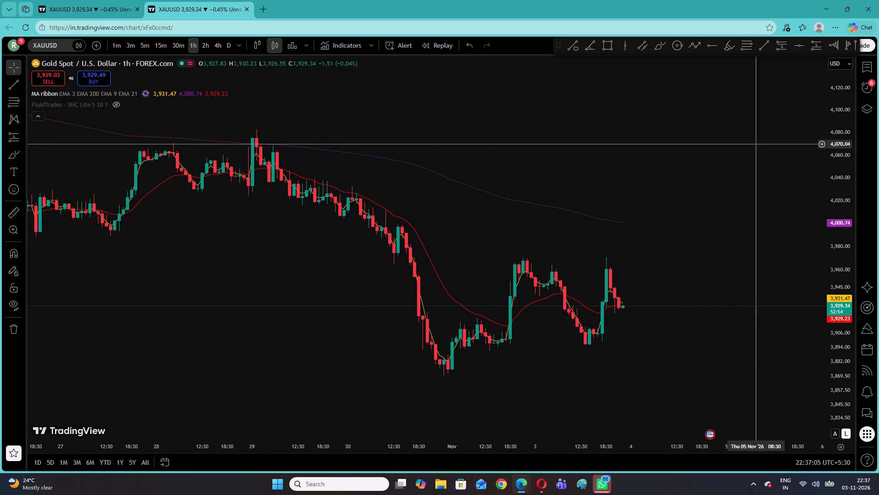
pyautogui.click(13, 84)
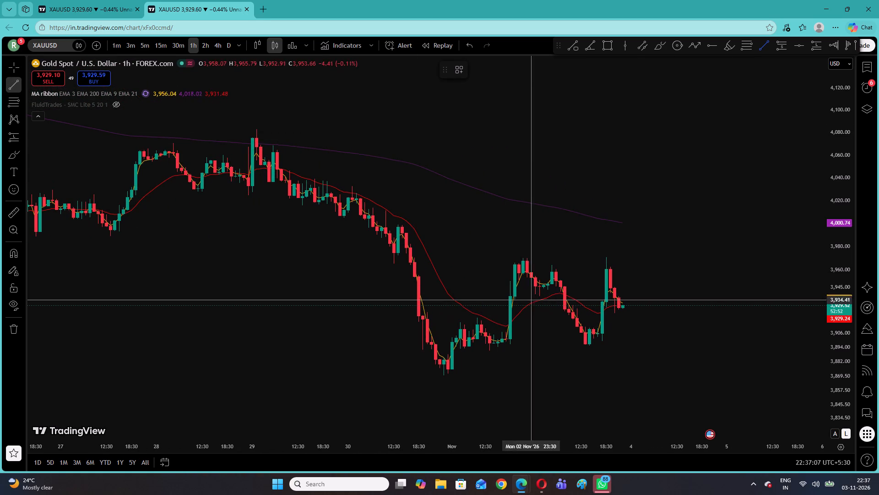
pyautogui.click(613, 312)
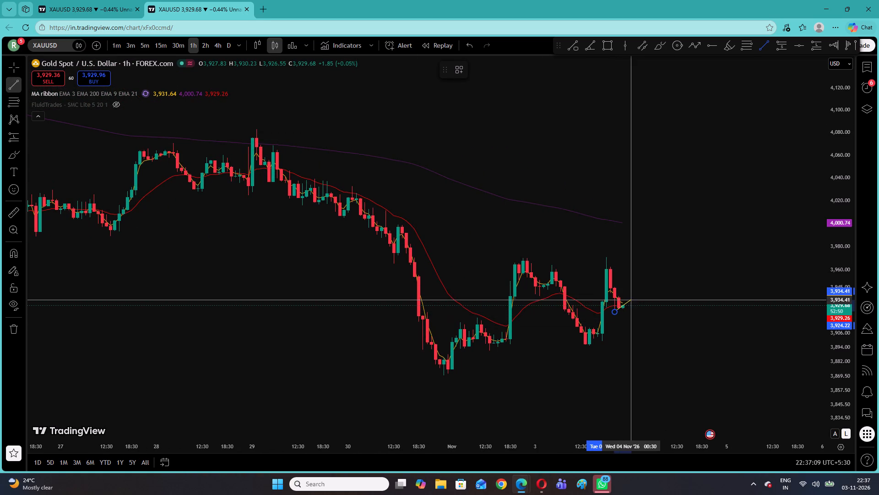
pyautogui.click(636, 301)
pyautogui.click(634, 284)
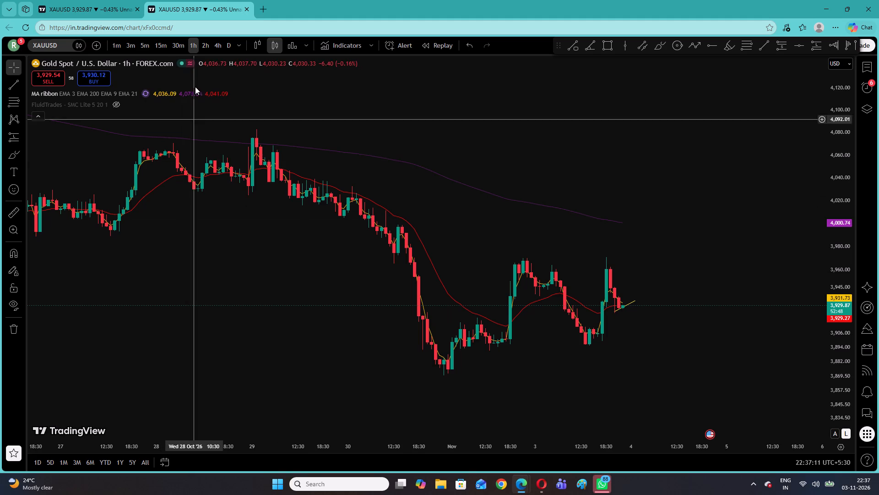
# Examine how price behaves around the ascending trend line and the EMAs on the 5-minute and 1-minute timeframes.
pyautogui.click(148, 43)
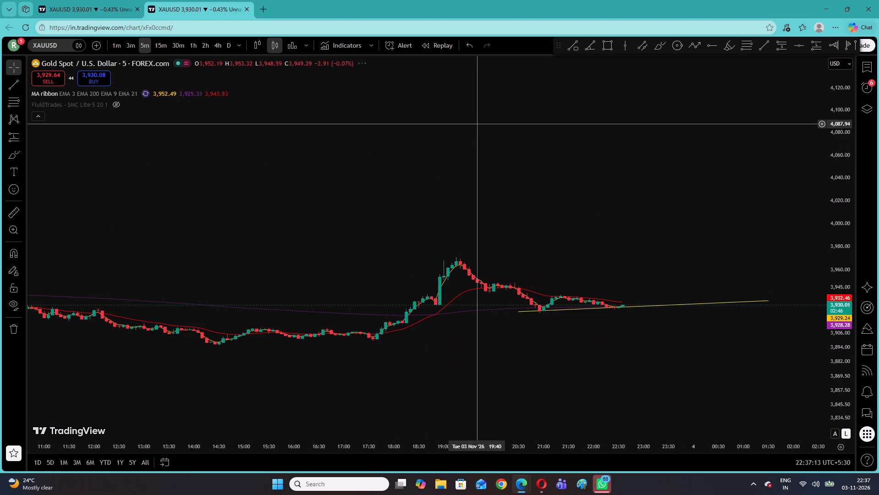
pyautogui.rightClick(570, 166)
pyautogui.click(583, 170)
pyautogui.click(842, 269)
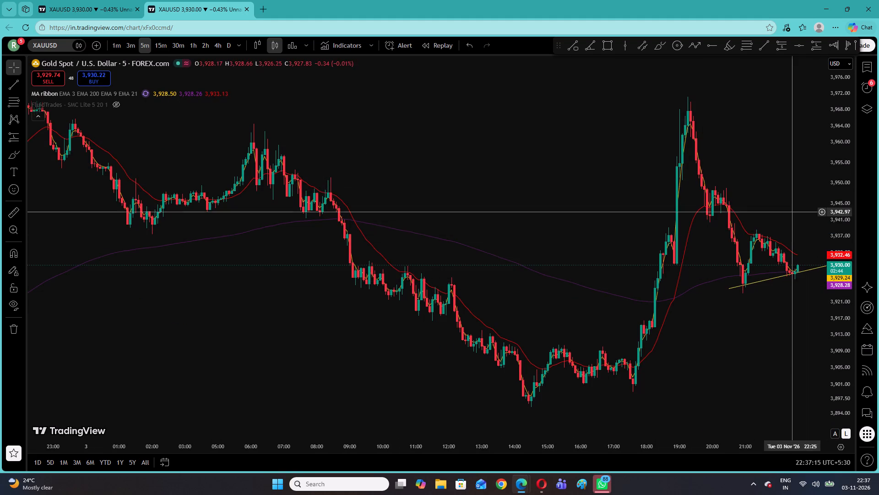
pyautogui.moveTo(787, 206); pyautogui.dragTo(673, 192)
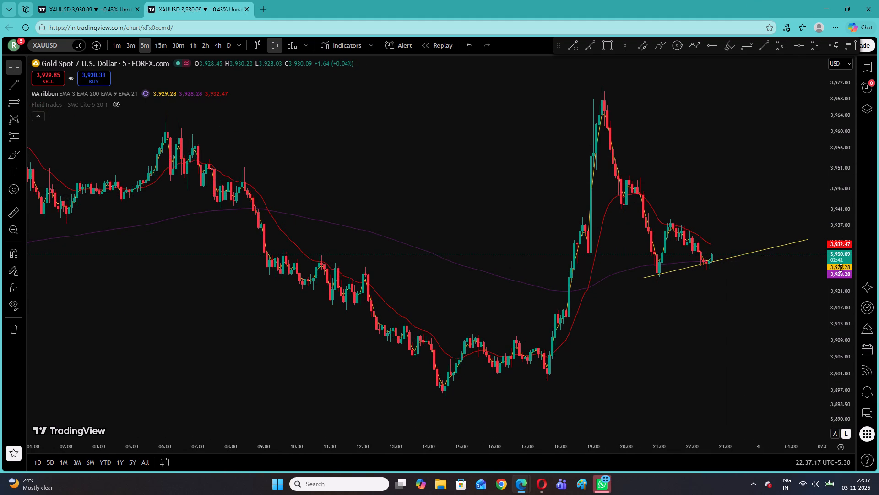
pyautogui.moveTo(842, 268); pyautogui.dragTo(848, 94)
pyautogui.moveTo(783, 157); pyautogui.dragTo(713, 173)
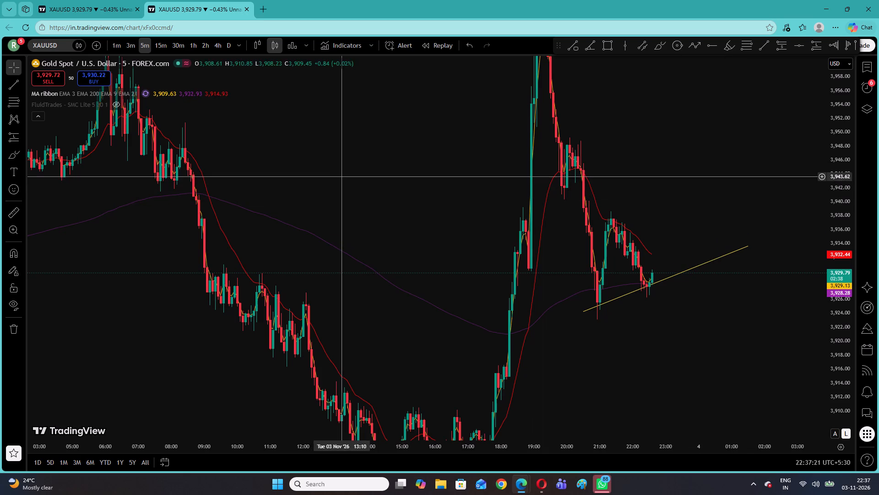
pyautogui.click(136, 47)
pyautogui.click(116, 44)
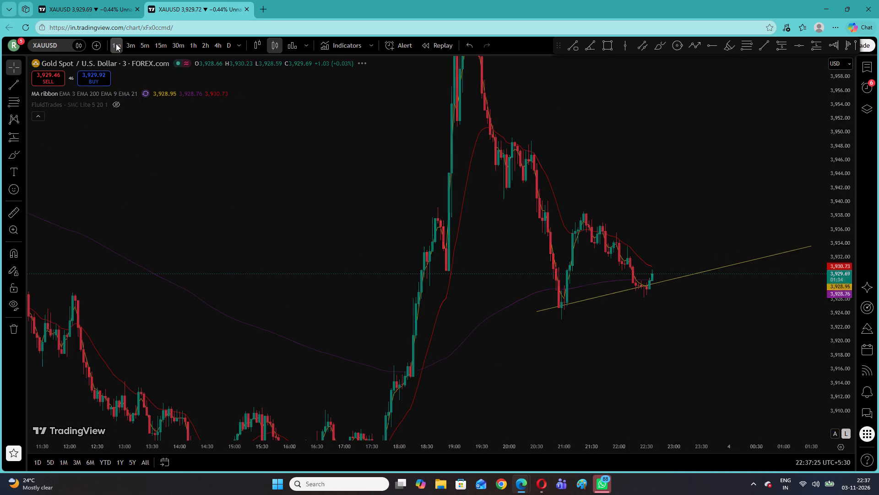
# Return to the 5-minute timeframe, compare it with the 1-hour, and examine the decline from the 19:00 peak against the trend line and EMAs.
pyautogui.click(149, 43)
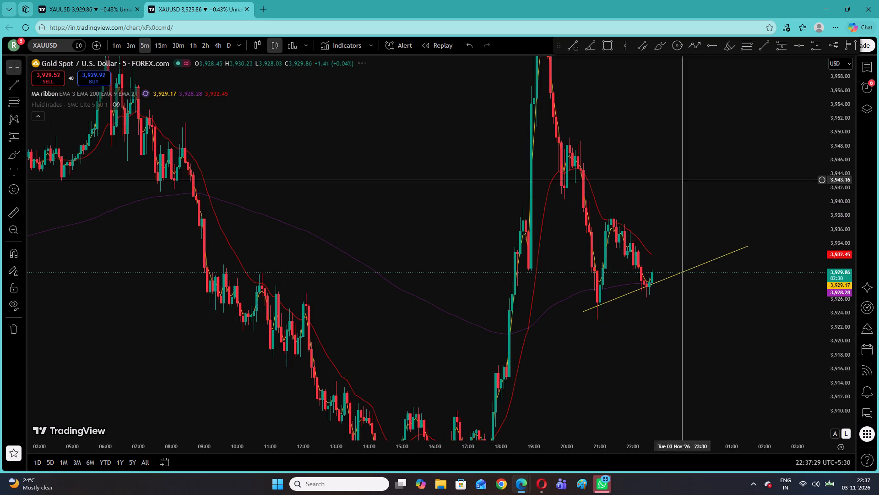
pyautogui.moveTo(837, 255); pyautogui.dragTo(841, 309)
pyautogui.moveTo(706, 165); pyautogui.dragTo(629, 196)
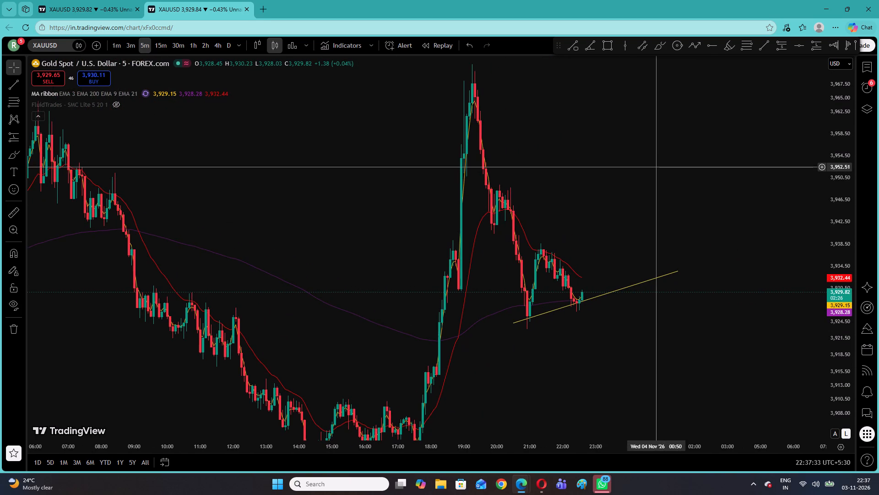
pyautogui.click(192, 45)
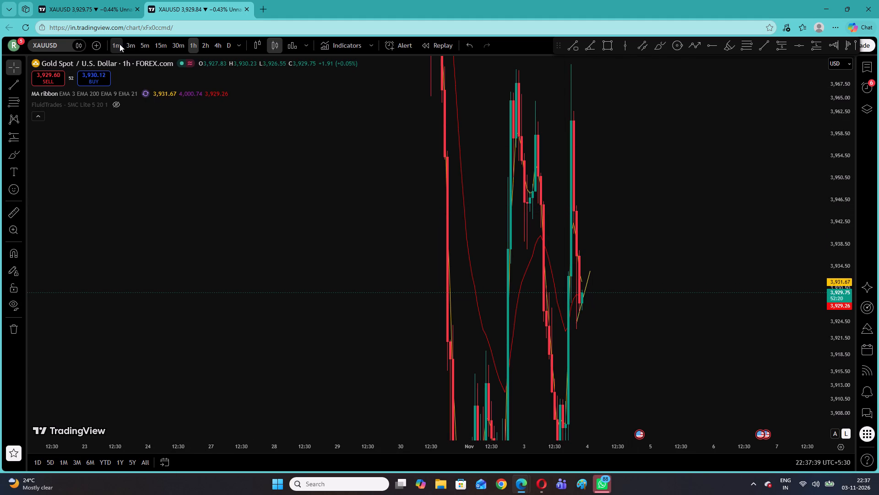
pyautogui.click(141, 45)
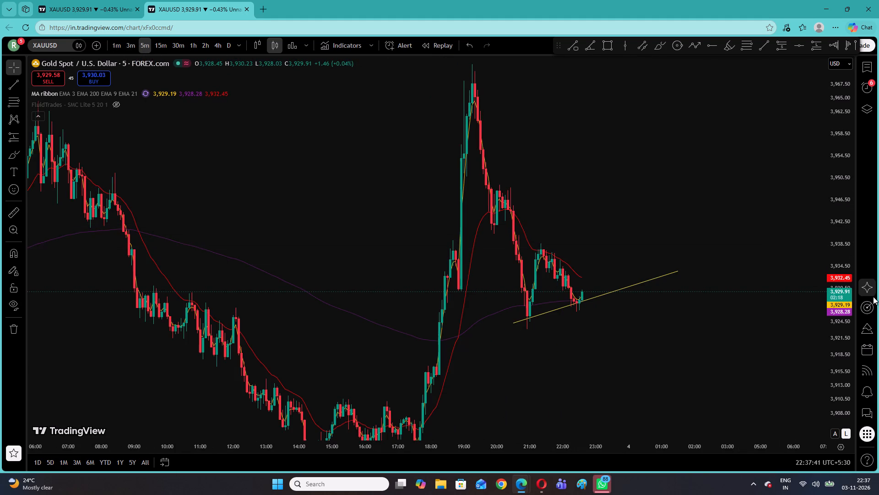
pyautogui.moveTo(847, 271); pyautogui.dragTo(843, 310)
pyautogui.moveTo(705, 237); pyautogui.dragTo(698, 226)
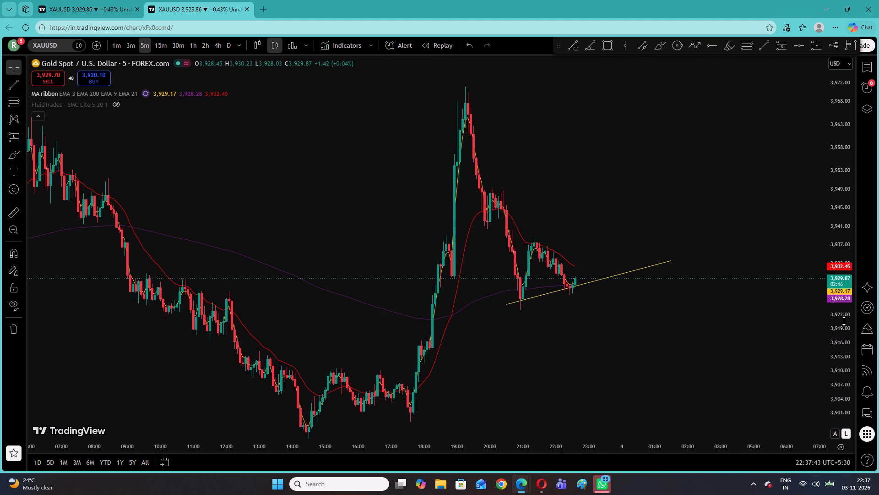
pyautogui.moveTo(840, 323); pyautogui.dragTo(868, 193)
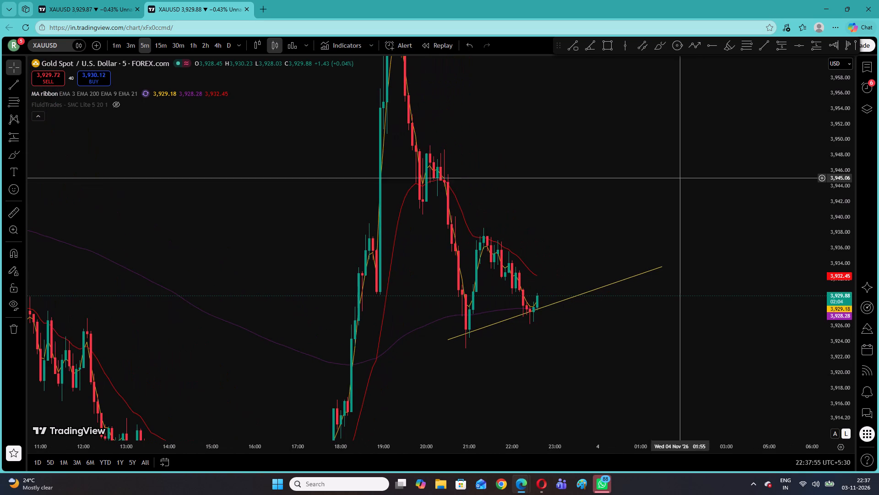
pyautogui.moveTo(593, 148); pyautogui.dragTo(765, 158)
pyautogui.moveTo(845, 221); pyautogui.dragTo(826, 308)
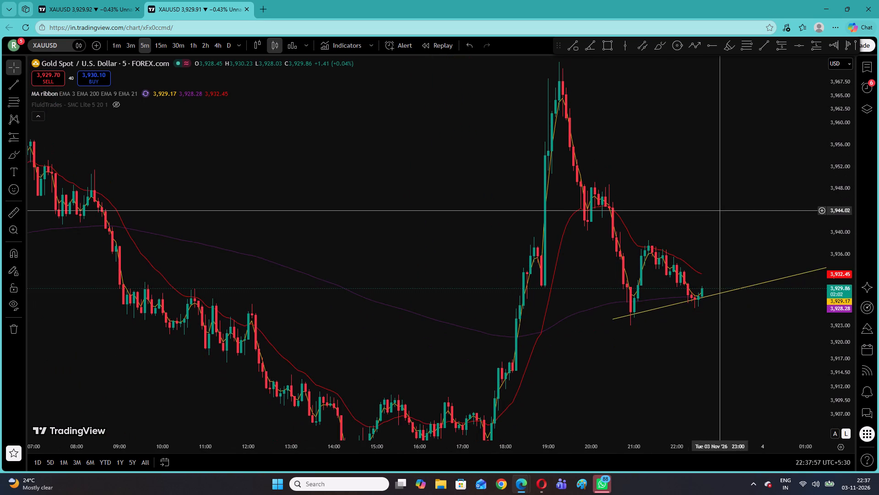
pyautogui.moveTo(721, 209); pyautogui.dragTo(641, 208)
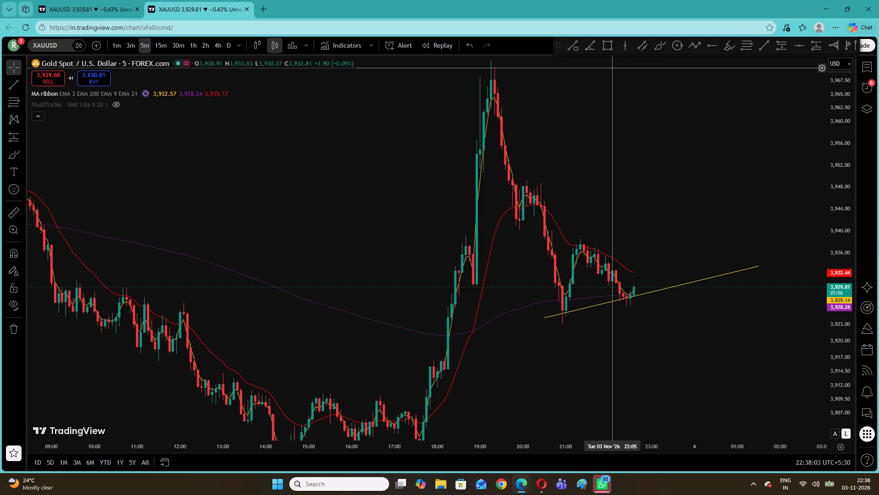
pyautogui.moveTo(617, 74); pyautogui.dragTo(619, 96)
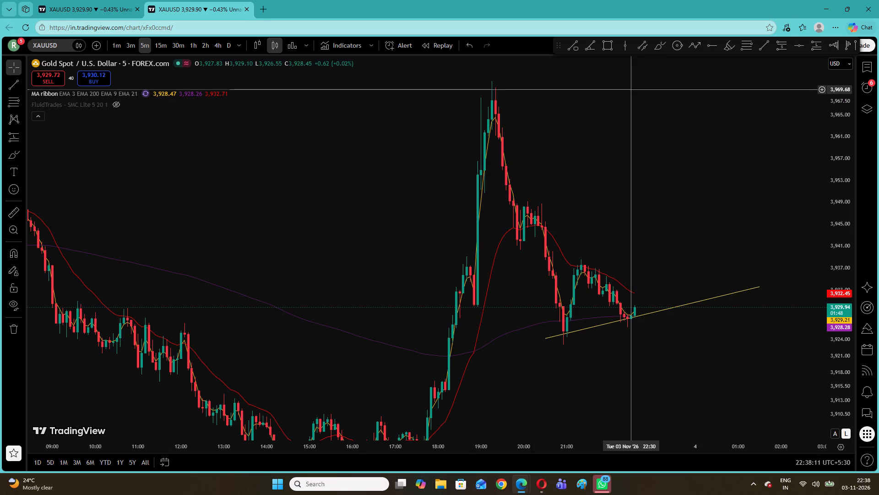
pyautogui.moveTo(711, 196); pyautogui.dragTo(695, 192)
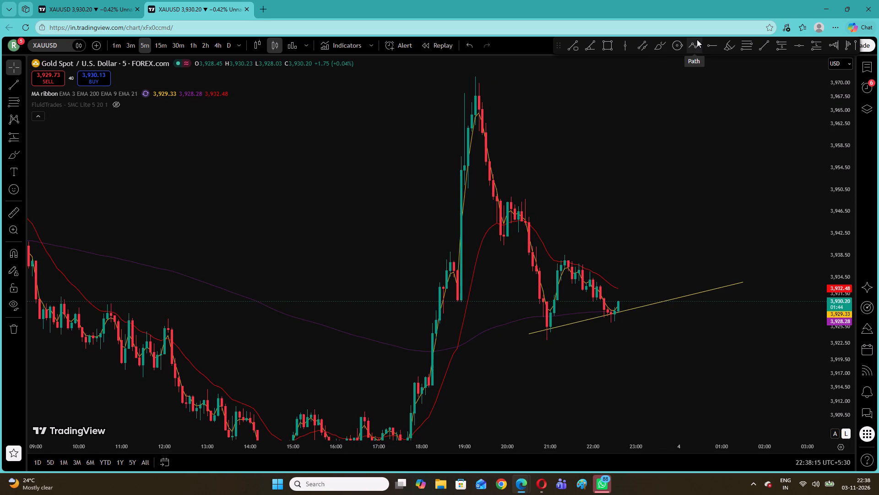
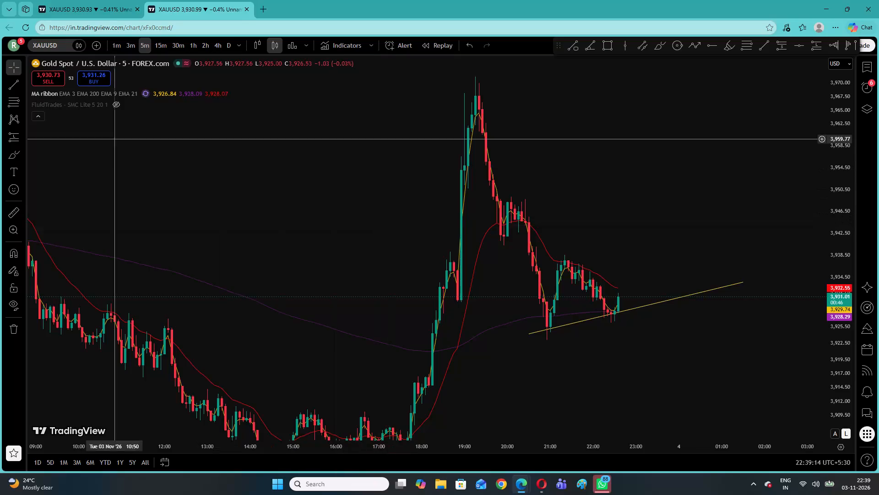
# On the 5-minute timeframe, draw a descending trend line from 3 November 21:20 at about 3,939 to 23:15 at about 3,929.
pyautogui.click(9, 82)
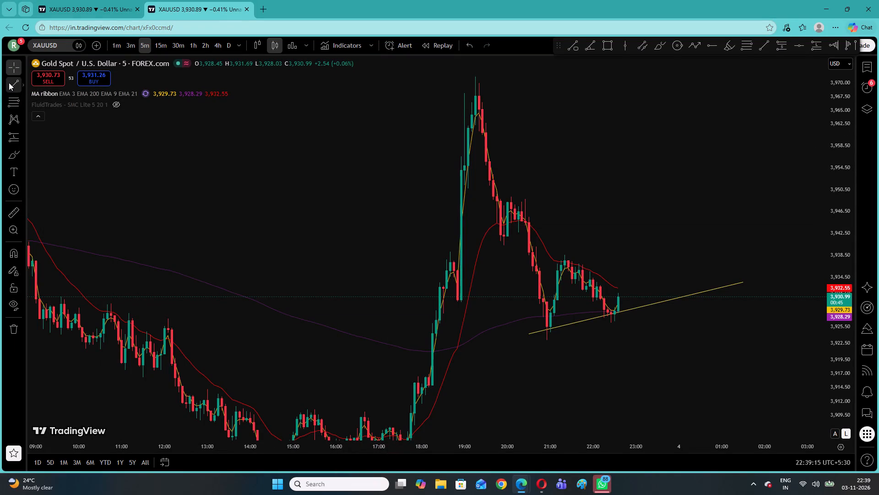
pyautogui.click(565, 253)
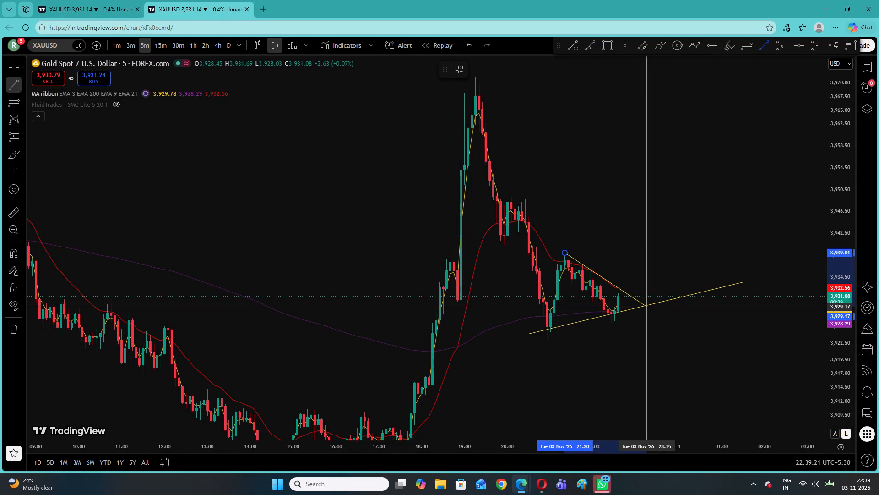
pyautogui.click(645, 307)
pyautogui.moveTo(629, 269); pyautogui.dragTo(626, 262)
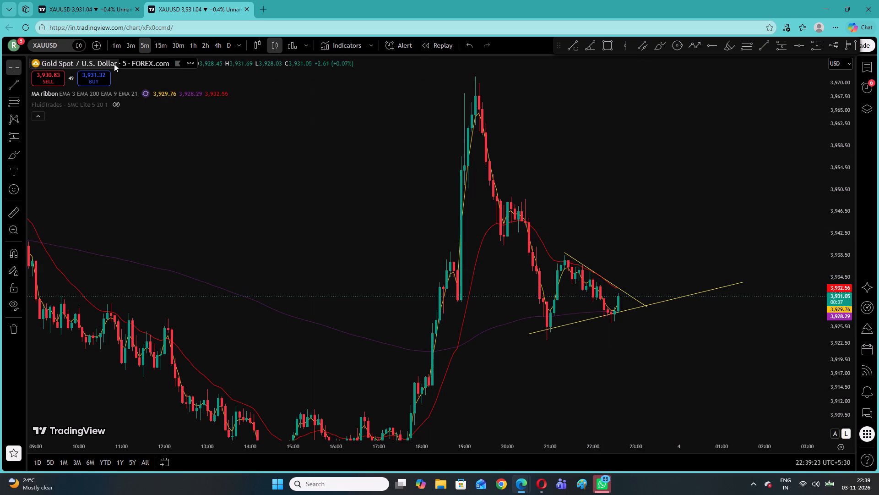
# Examine price between the converging trend lines on the 1-minute timeframe.
pyautogui.click(120, 44)
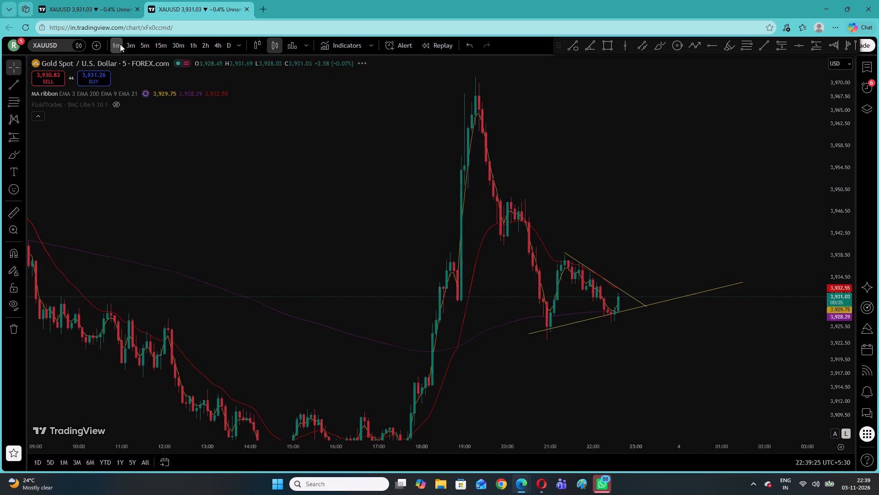
pyautogui.rightClick(599, 165)
pyautogui.click(621, 172)
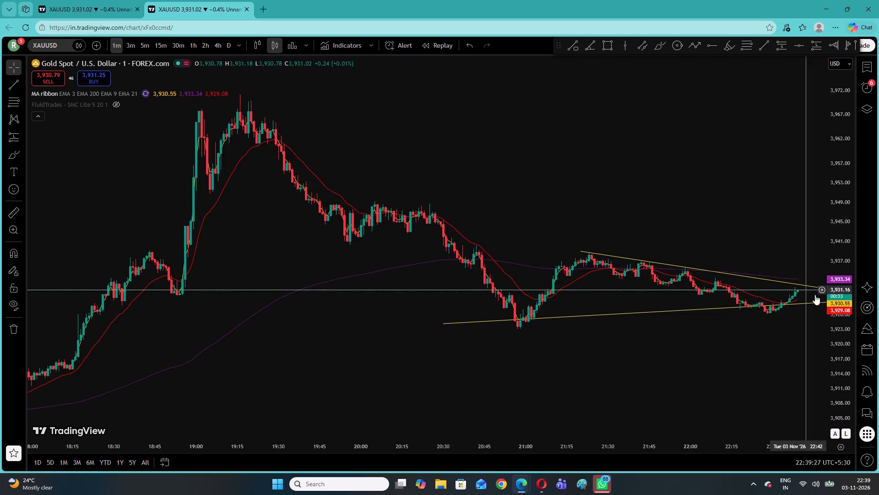
pyautogui.moveTo(836, 308); pyautogui.dragTo(811, 118)
pyautogui.moveTo(755, 208); pyautogui.dragTo(472, 171)
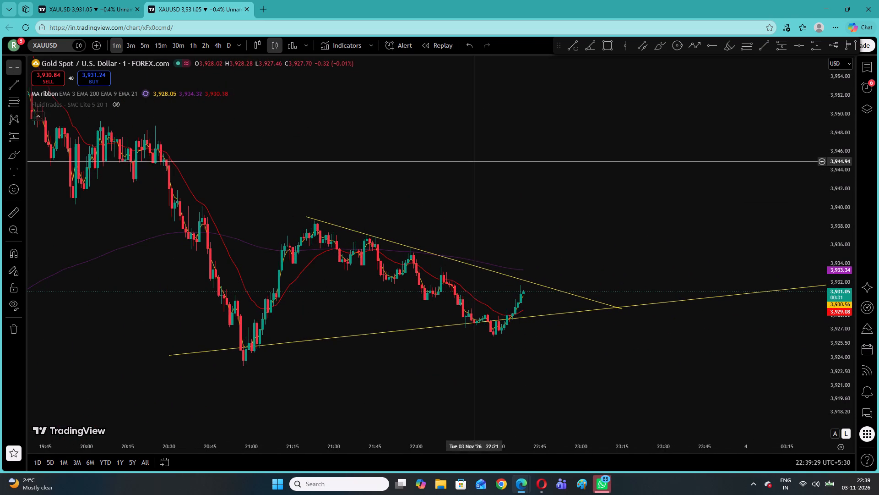
# On the 1-hour timeframe, draw a descending trend line from 2 November 21:30 at about 3,971 to 3 November 12:30 at about 3,957.
pyautogui.click(187, 47)
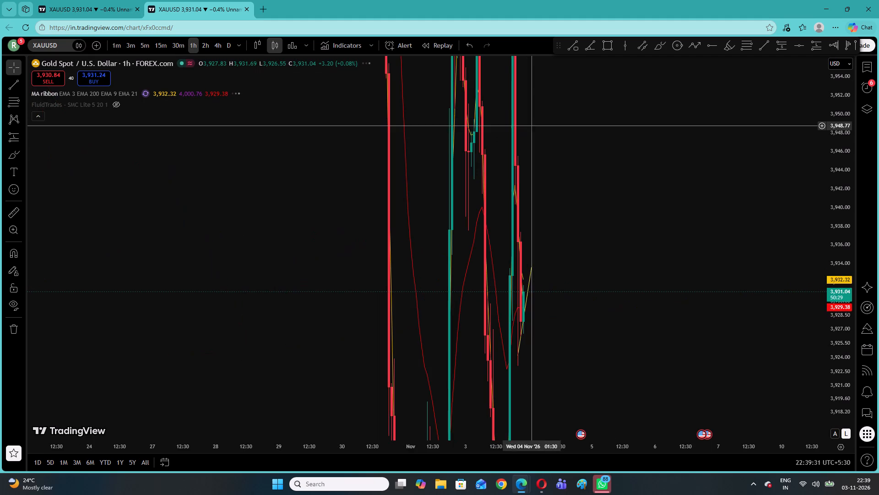
pyautogui.rightClick(604, 151)
pyautogui.click(633, 165)
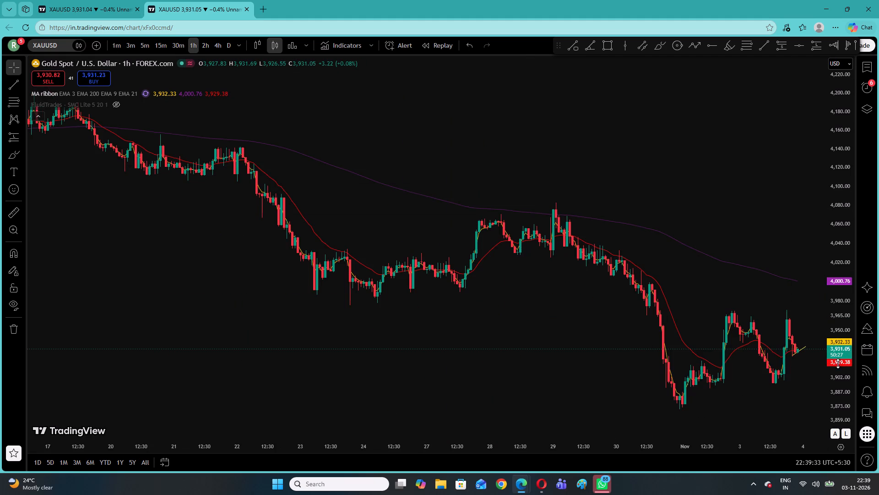
pyautogui.moveTo(838, 363); pyautogui.dragTo(837, 305)
pyautogui.moveTo(814, 304); pyautogui.dragTo(650, 213)
pyautogui.click(727, 174)
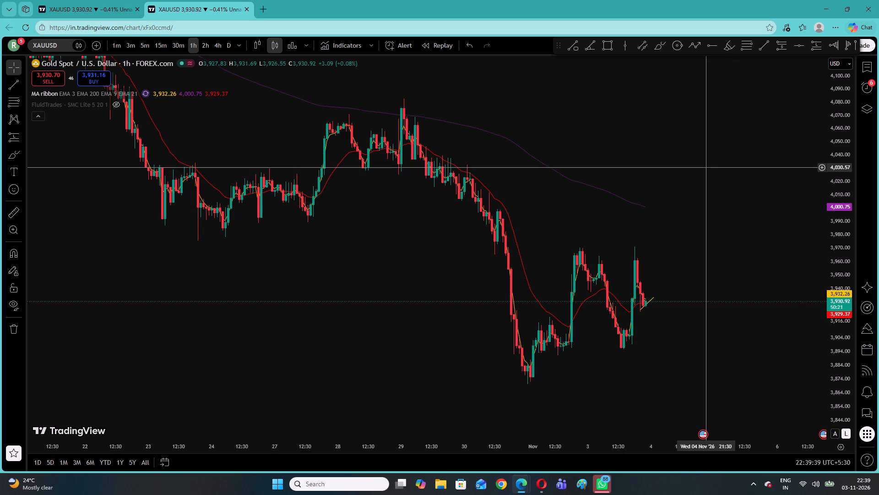
pyautogui.click(16, 85)
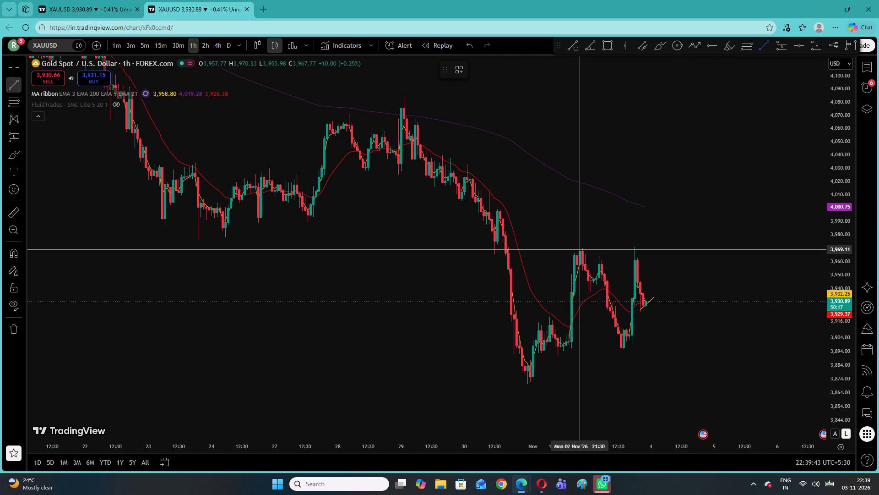
pyautogui.click(579, 247)
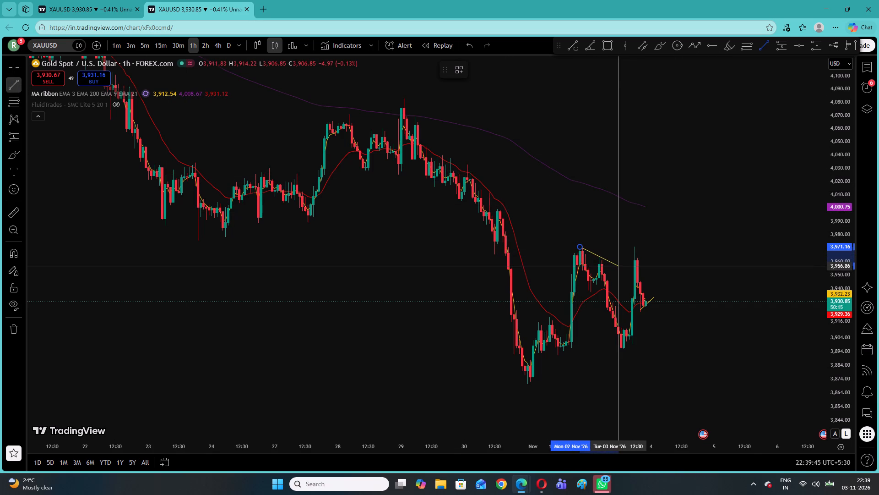
pyautogui.click(619, 266)
pyautogui.click(590, 198)
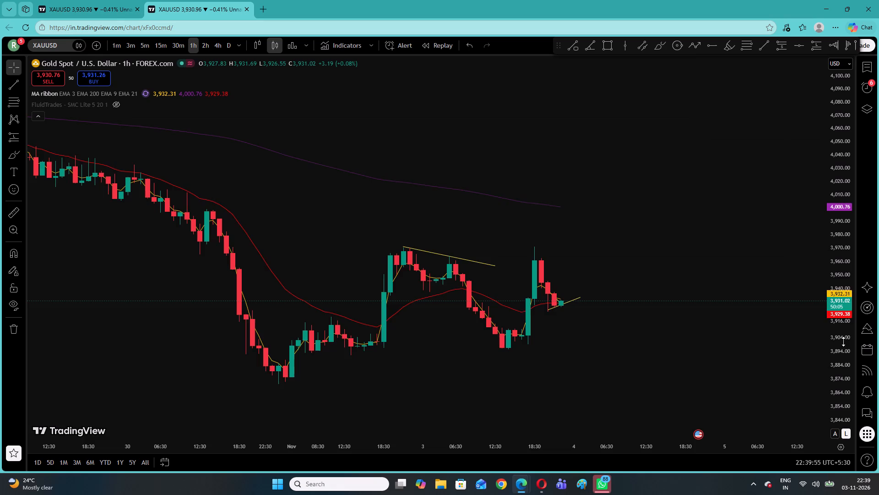
# Hide the MA ribbon indicator on the 1-hour chart.
pyautogui.moveTo(842, 342); pyautogui.dragTo(836, 67)
pyautogui.moveTo(694, 293); pyautogui.dragTo(701, 227)
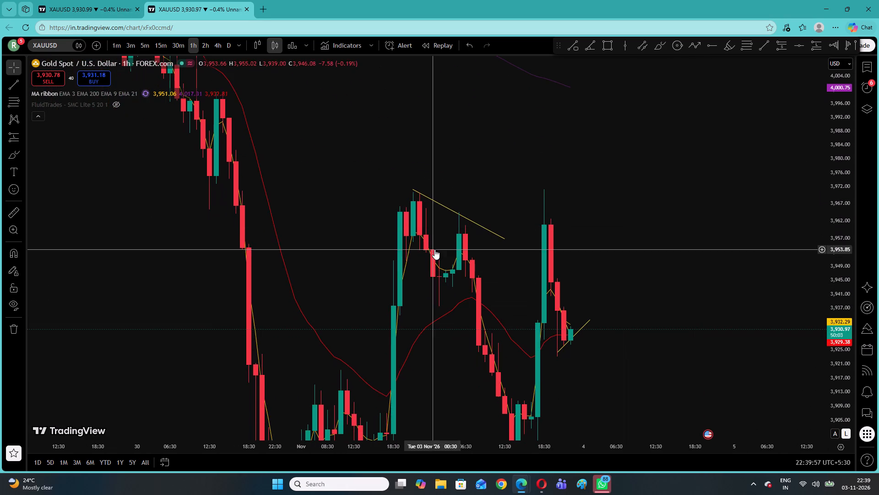
pyautogui.click(146, 93)
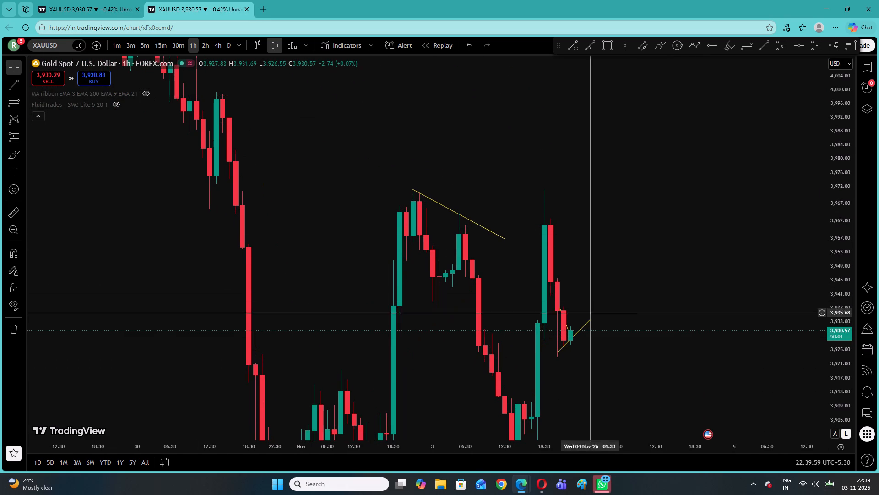
# Draw a descending trend line over the 3 November decline from 09:30 at about 3,931 to 15:30 at about 3,922.
pyautogui.moveTo(623, 305); pyautogui.dragTo(630, 244)
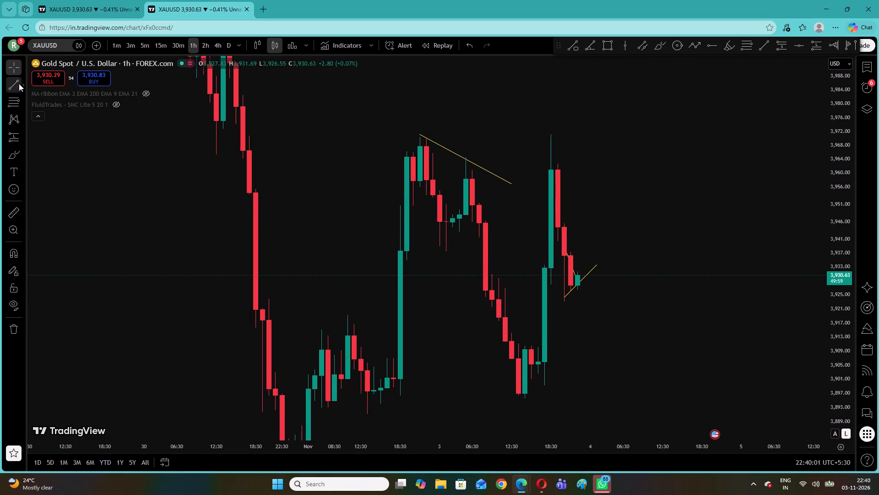
pyautogui.click(18, 83)
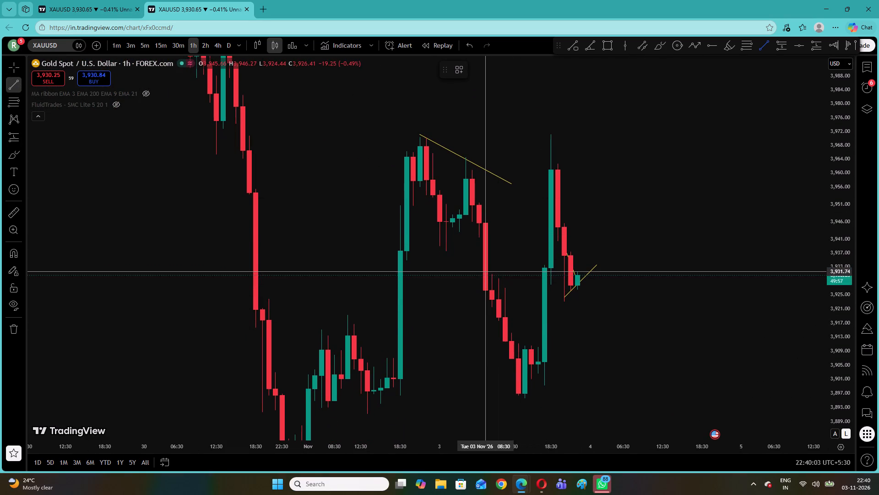
pyautogui.click(491, 274)
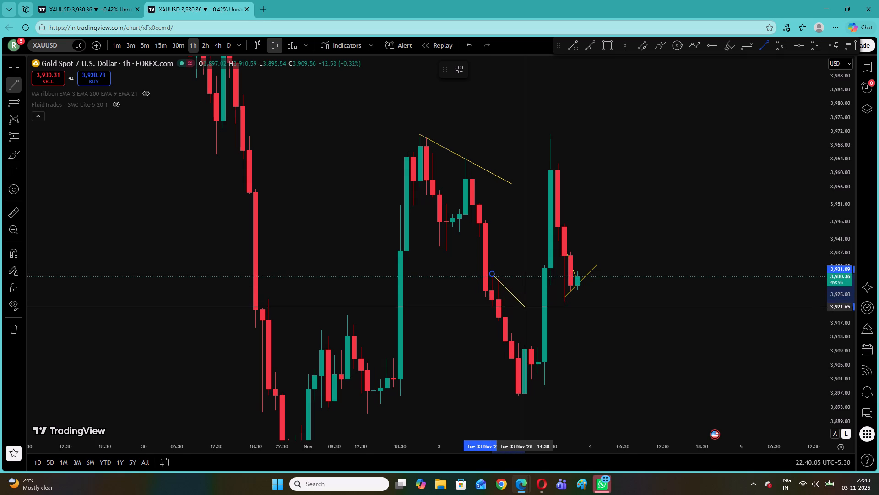
pyautogui.click(530, 304)
pyautogui.click(523, 259)
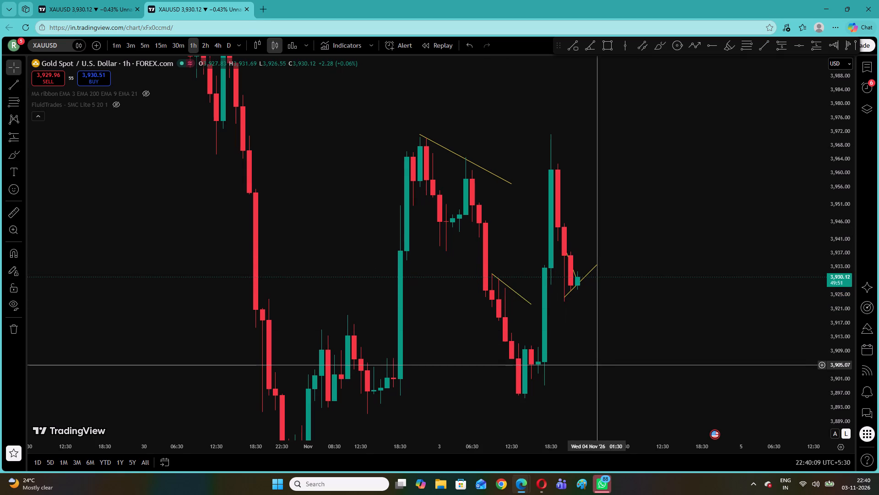
# Draw a short descending trend line on 3 November from 12:30 at about 3,914 to 15:30 at about 3,907.
pyautogui.moveTo(604, 365); pyautogui.dragTo(583, 347)
pyautogui.click(9, 77)
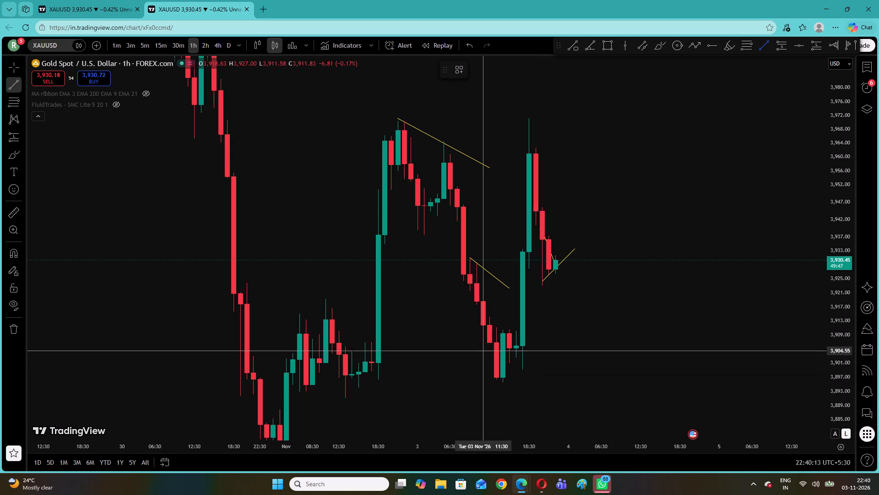
pyautogui.click(488, 317)
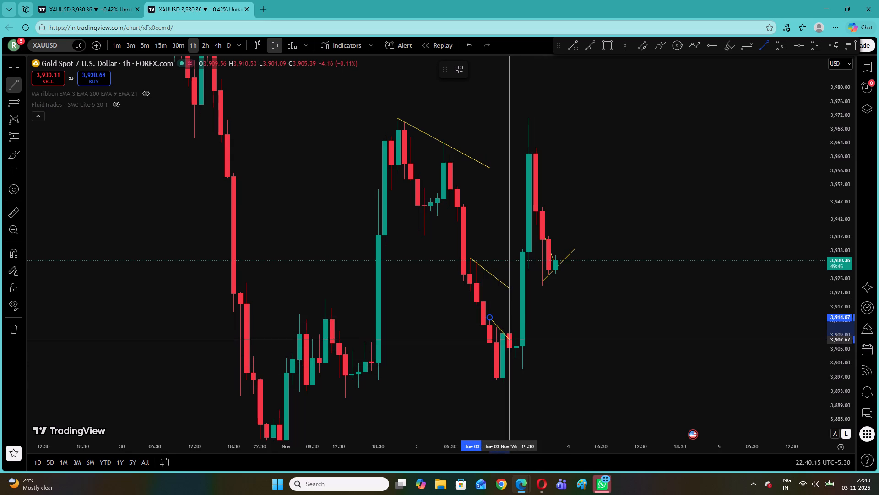
pyautogui.click(507, 343)
pyautogui.click(503, 303)
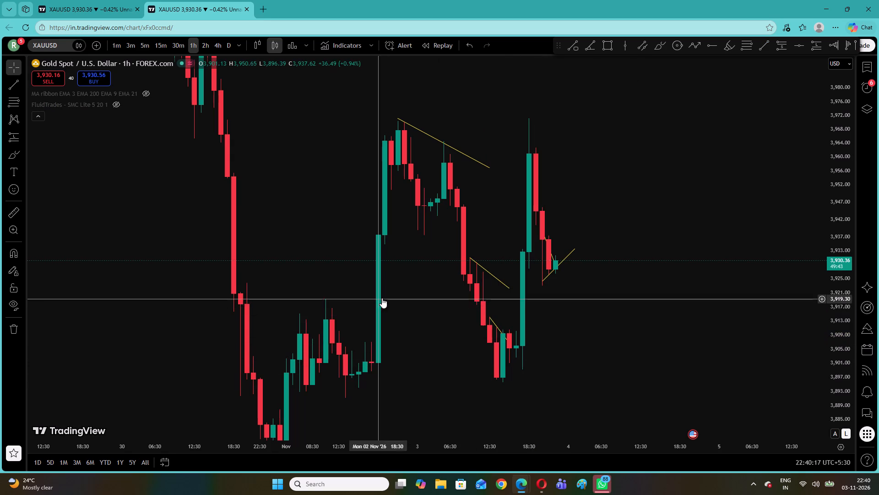
# Draw an ascending trend line under the 3 November lows from 15:30 at about 3,901 to 20:30 at about 3,908.
pyautogui.click(16, 84)
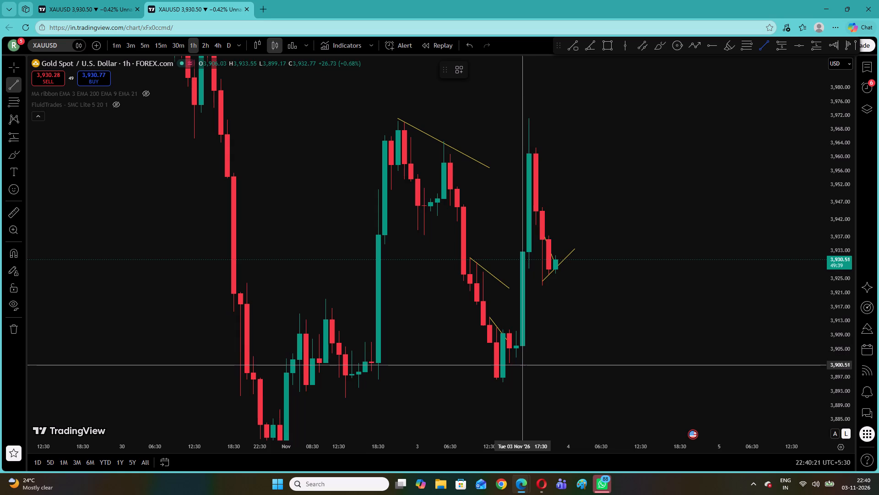
pyautogui.click(508, 363)
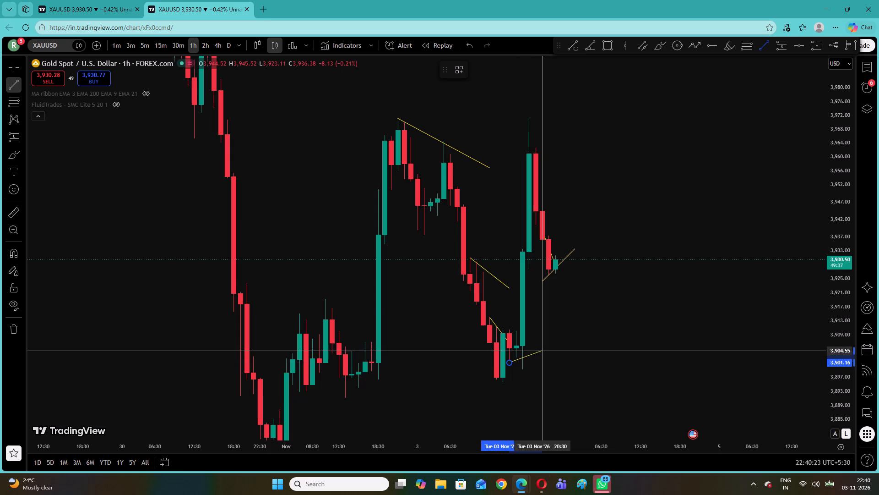
pyautogui.click(539, 338)
pyautogui.click(546, 334)
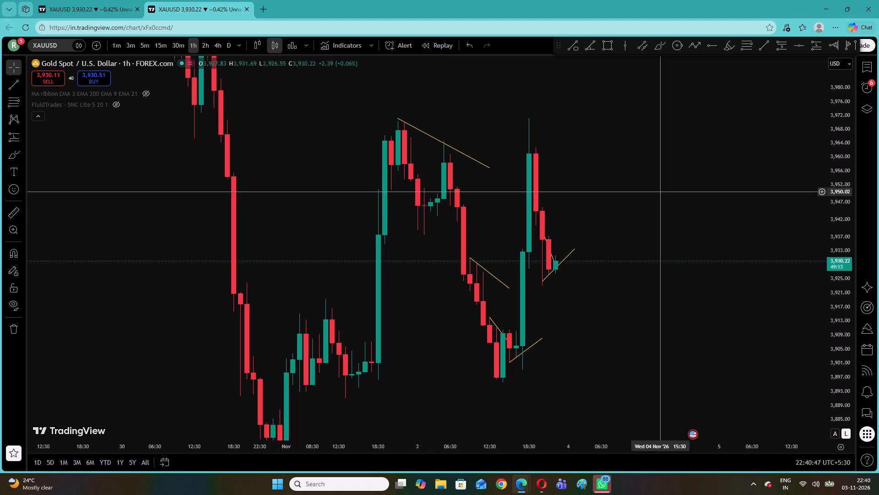
# Draw a descending trend line on 2 November from 06:30 at about 3,915 to 12:30 at about 3,906.
pyautogui.moveTo(430, 328); pyautogui.dragTo(528, 291)
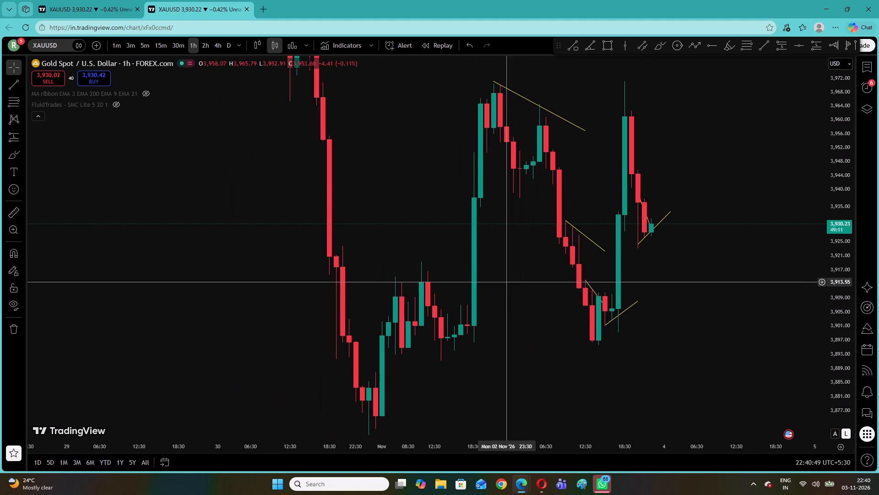
pyautogui.click(12, 84)
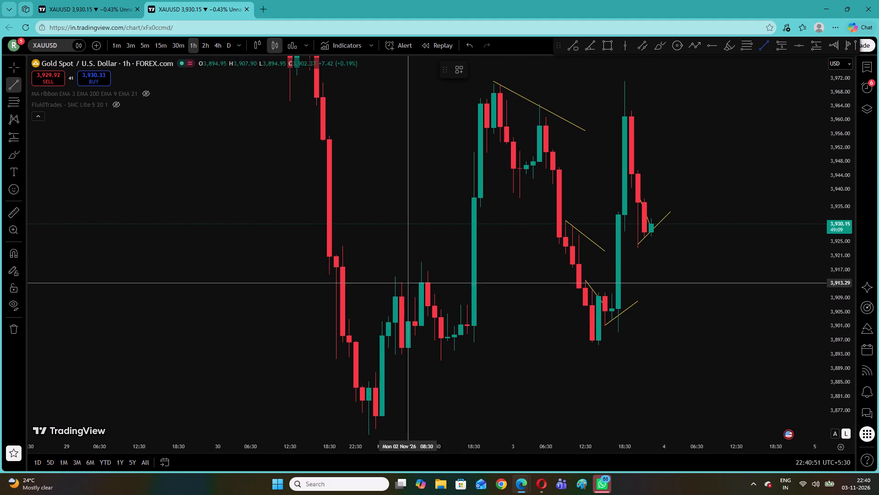
pyautogui.moveTo(393, 277); pyautogui.dragTo(402, 290)
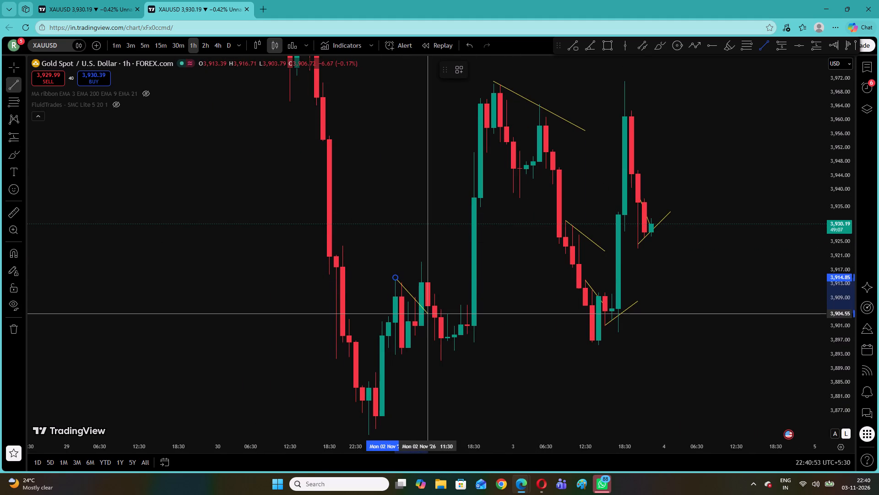
pyautogui.click(431, 309)
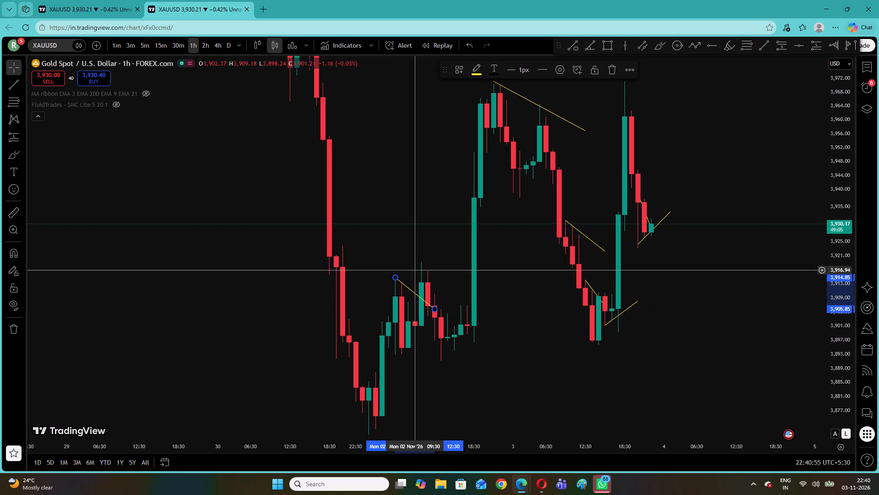
pyautogui.click(394, 240)
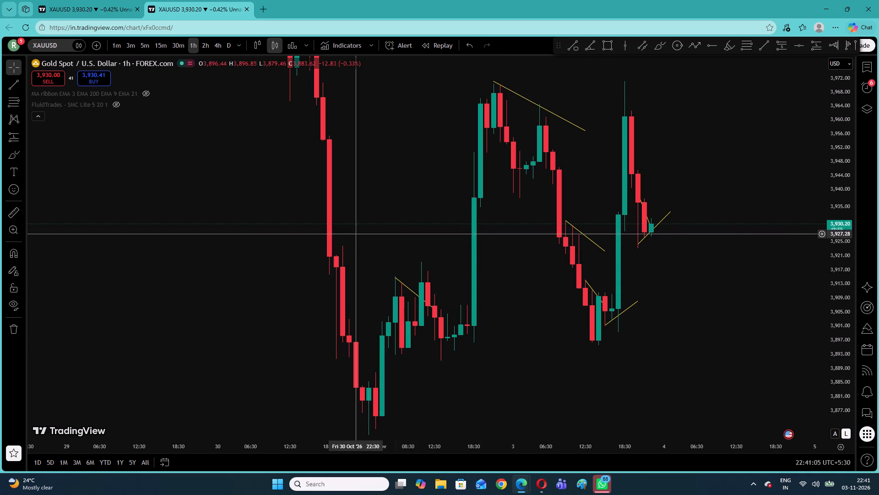
# Draw a second descending trend line on 2 November from 10:30 at about 3,920 to 17:30 at about 3,898.
pyautogui.click(11, 89)
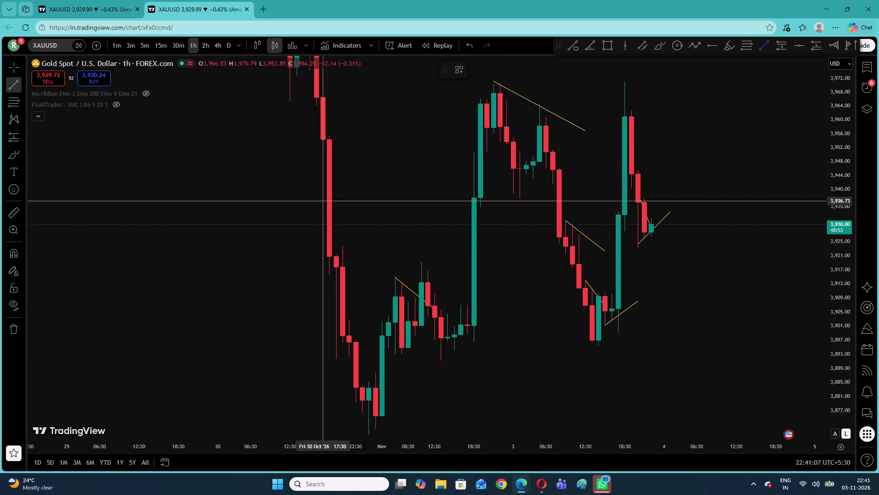
pyautogui.click(420, 258)
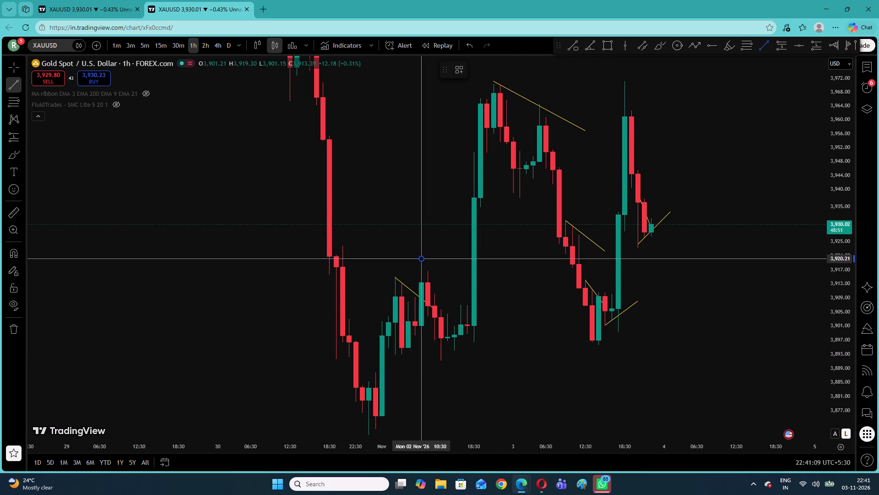
pyautogui.click(469, 335)
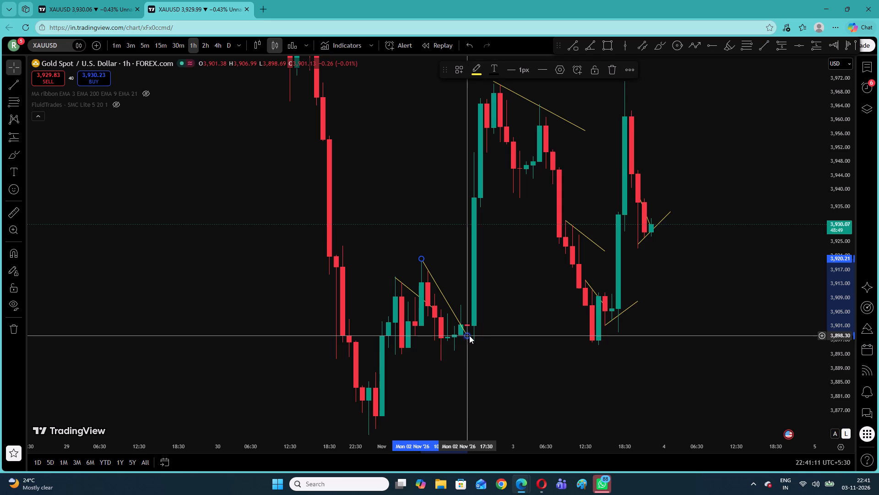
pyautogui.click(438, 239)
# Examine the 1-hour price action from 27 to 30 October, then return to the latest 3 November candles.
pyautogui.moveTo(408, 189); pyautogui.dragTo(637, 442)
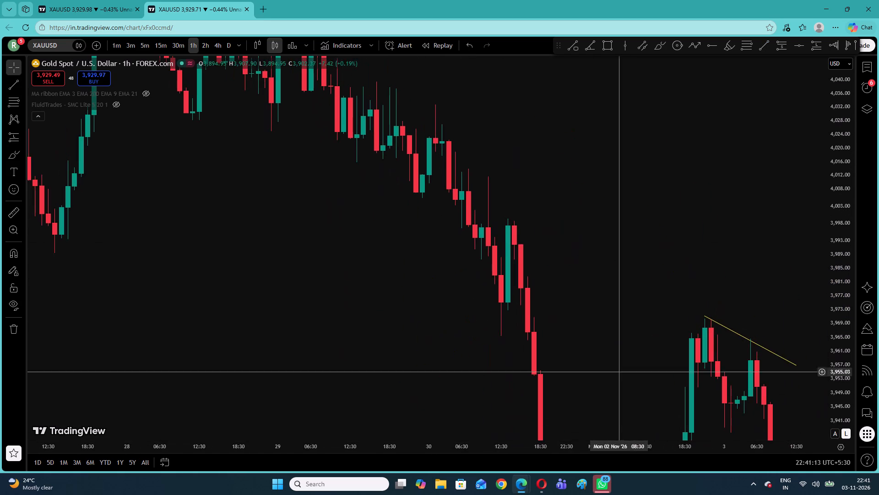
pyautogui.moveTo(558, 230); pyautogui.dragTo(722, 364)
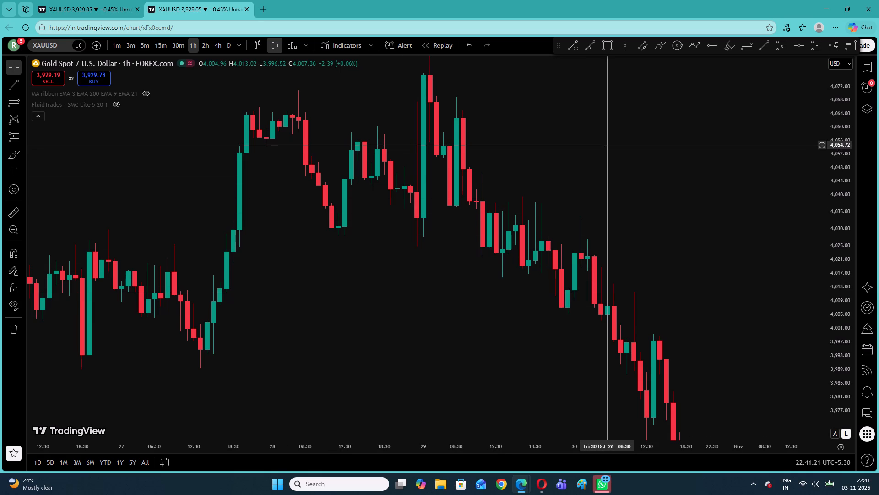
pyautogui.moveTo(689, 265); pyautogui.dragTo(562, 211)
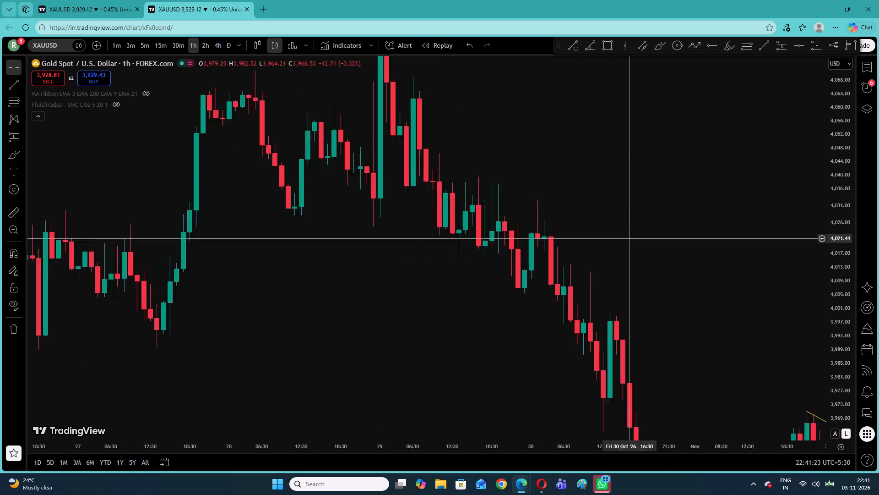
pyautogui.moveTo(562, 211); pyautogui.dragTo(503, 178)
pyautogui.moveTo(720, 307); pyautogui.dragTo(505, 160)
pyautogui.moveTo(785, 311); pyautogui.dragTo(659, 194)
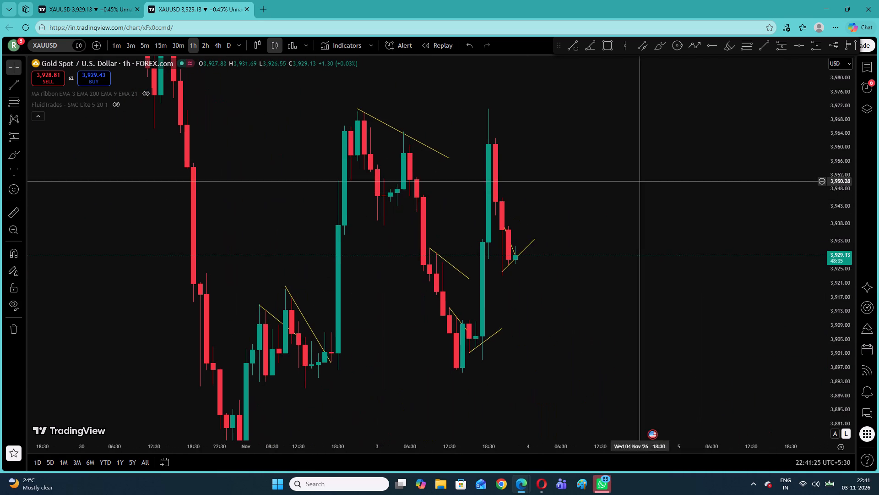
# Examine the converging trend lines around the latest 3 November candles on the 5-minute and 1-minute timeframes.
pyautogui.click(143, 44)
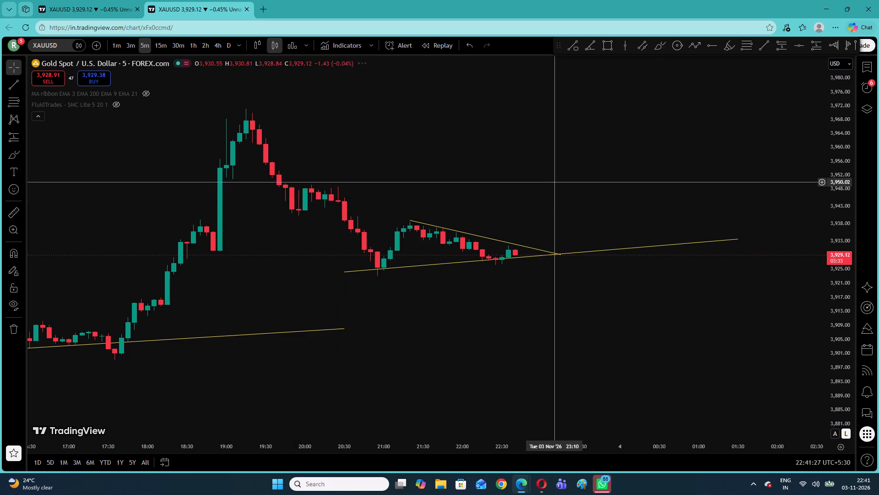
pyautogui.moveTo(834, 369); pyautogui.dragTo(859, 124)
pyautogui.moveTo(562, 161); pyautogui.dragTo(574, 200)
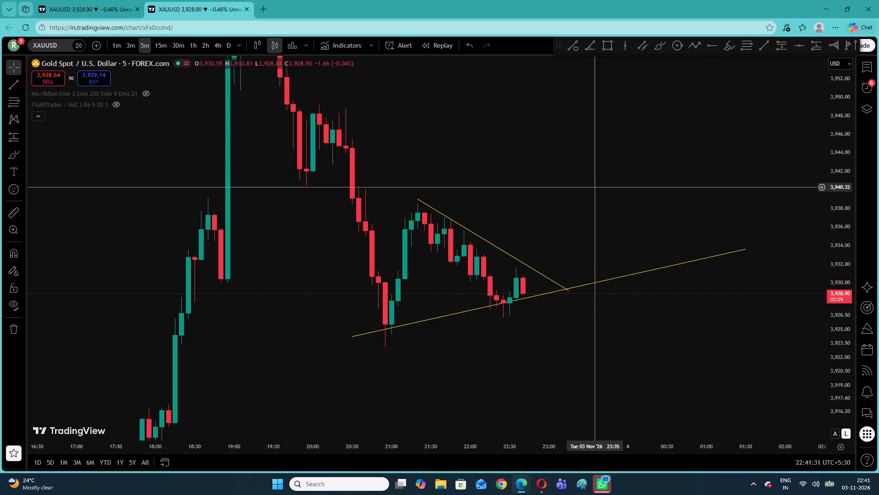
pyautogui.click(122, 41)
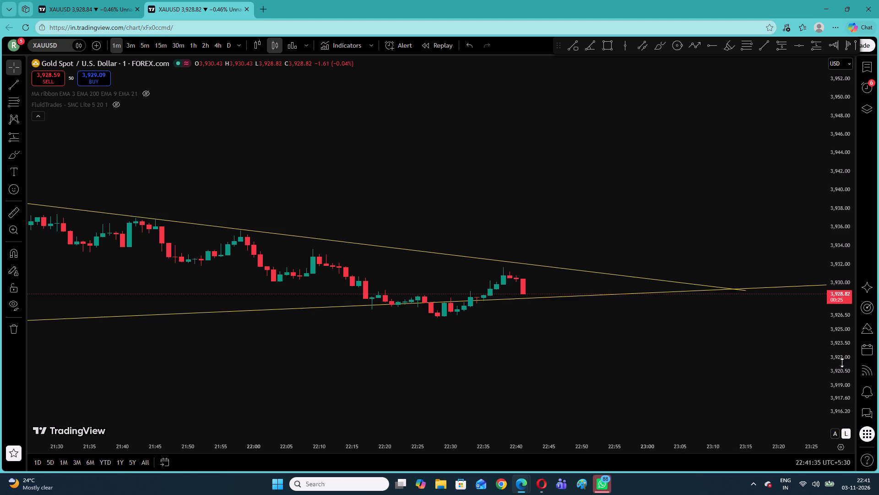
pyautogui.moveTo(841, 363); pyautogui.dragTo(834, 159)
pyautogui.moveTo(651, 244); pyautogui.dragTo(679, 211)
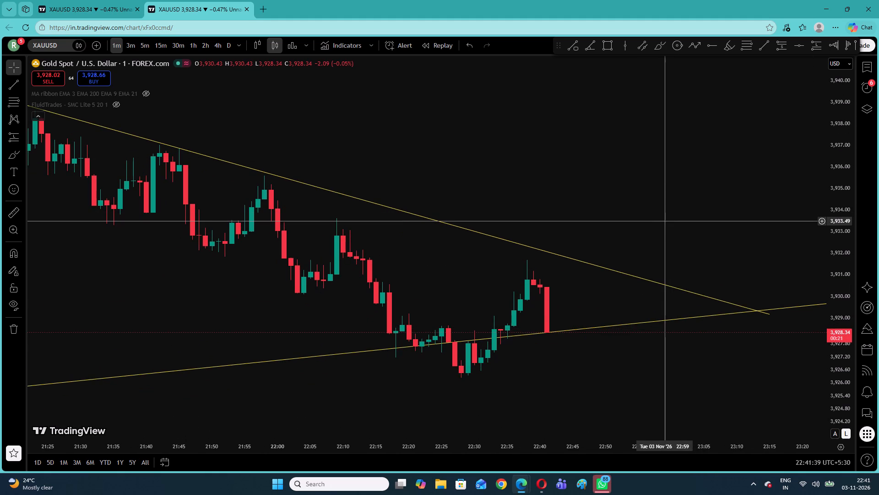
pyautogui.moveTo(631, 196); pyautogui.dragTo(818, 249)
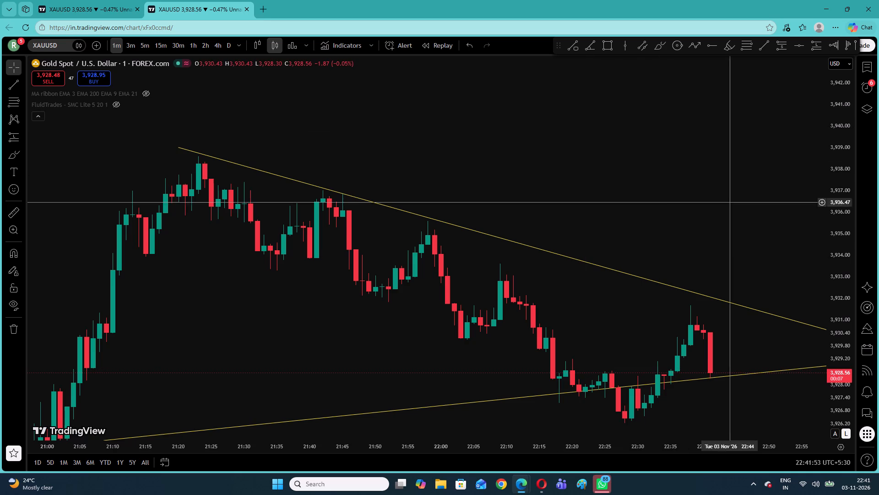
pyautogui.moveTo(786, 247); pyautogui.dragTo(721, 225)
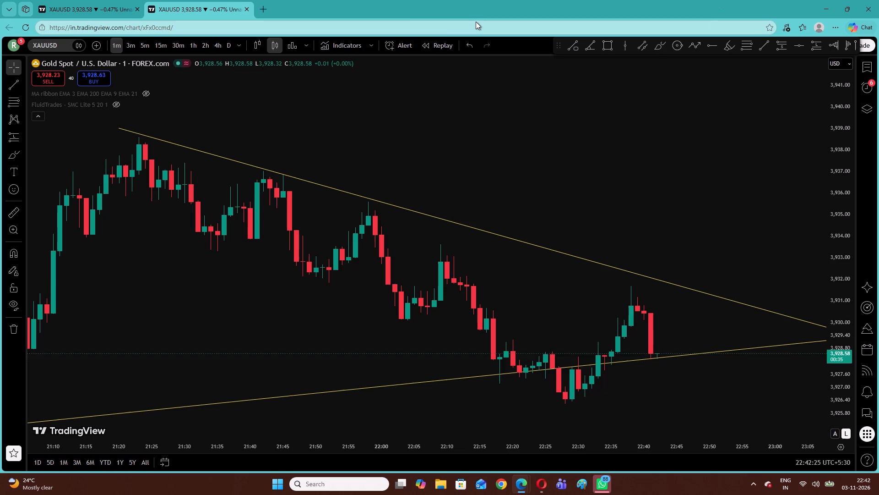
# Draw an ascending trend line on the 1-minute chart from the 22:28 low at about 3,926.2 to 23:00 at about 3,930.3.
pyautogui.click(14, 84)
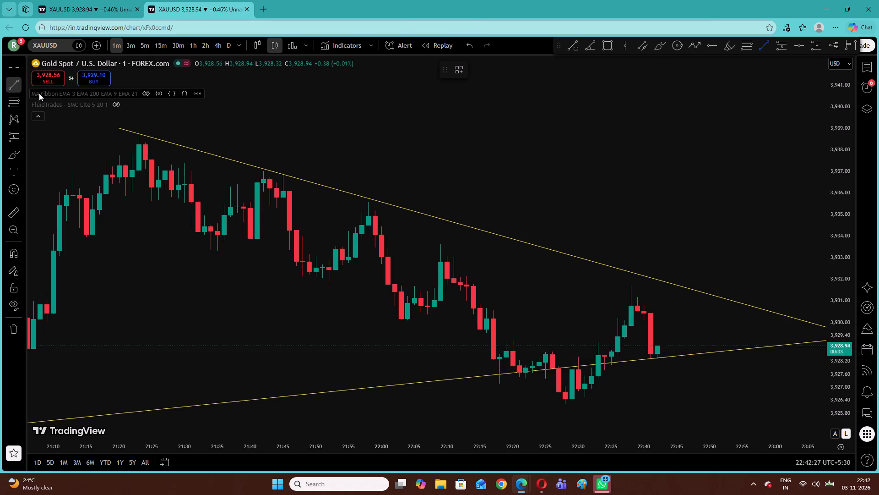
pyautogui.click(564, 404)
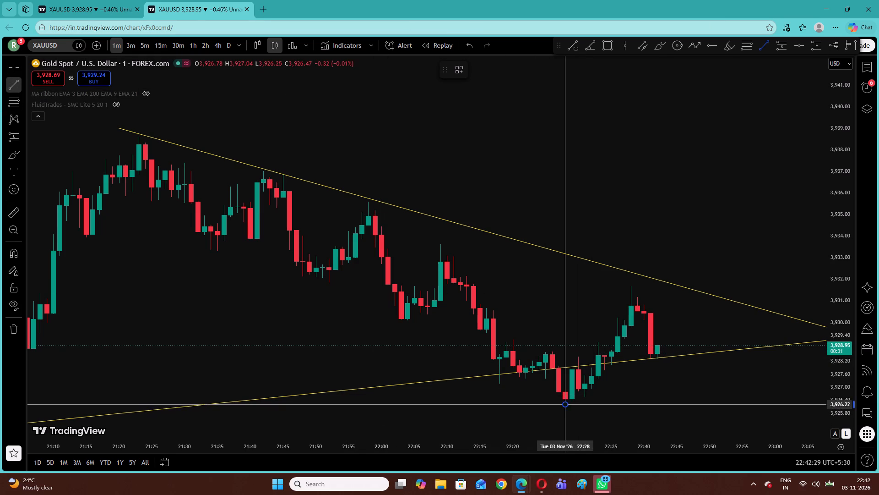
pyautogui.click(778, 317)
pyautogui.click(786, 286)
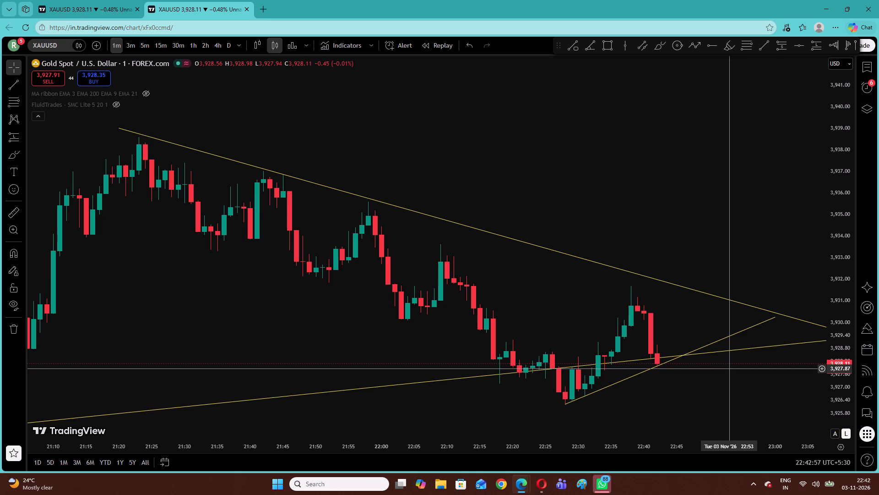
# Remove all trend line drawings from the XAUUSD chart.
pyautogui.rightClick(690, 229)
pyautogui.click(730, 423)
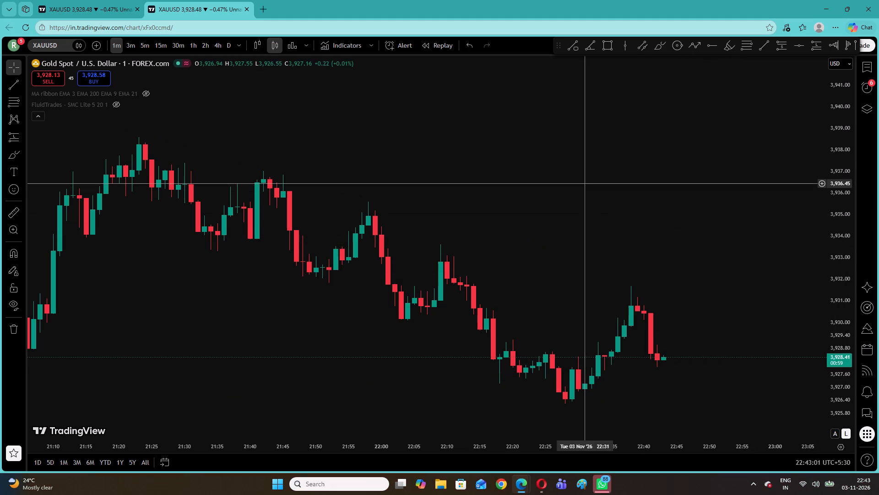
# Switch the cleared chart to the 5-minute timeframe and examine the latest 3 November candles.
pyautogui.click(143, 44)
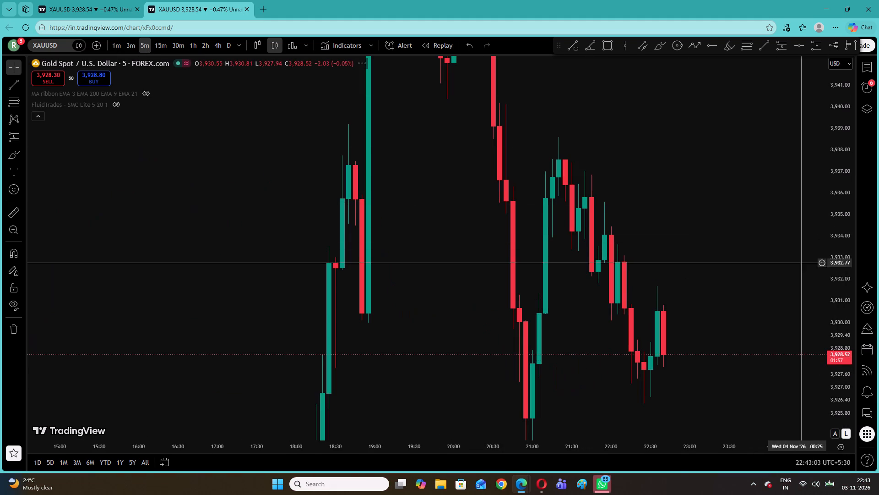
pyautogui.moveTo(846, 264); pyautogui.dragTo(842, 355)
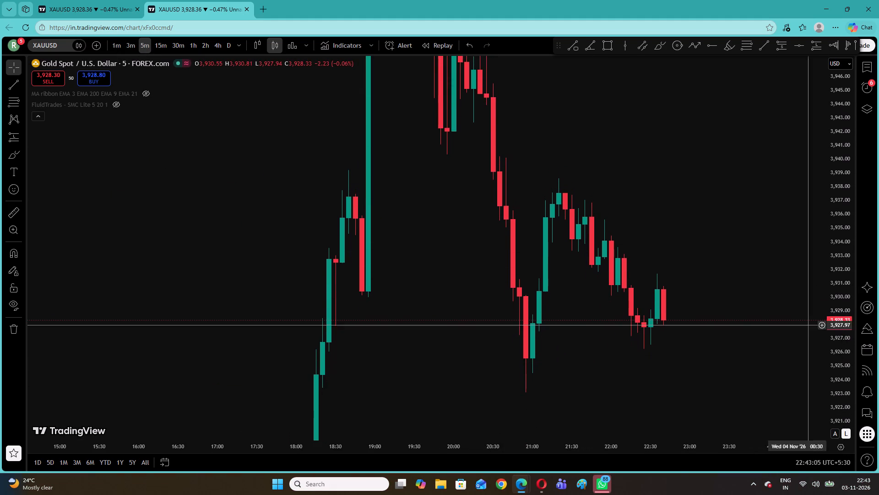
pyautogui.moveTo(743, 279); pyautogui.dragTo(713, 277)
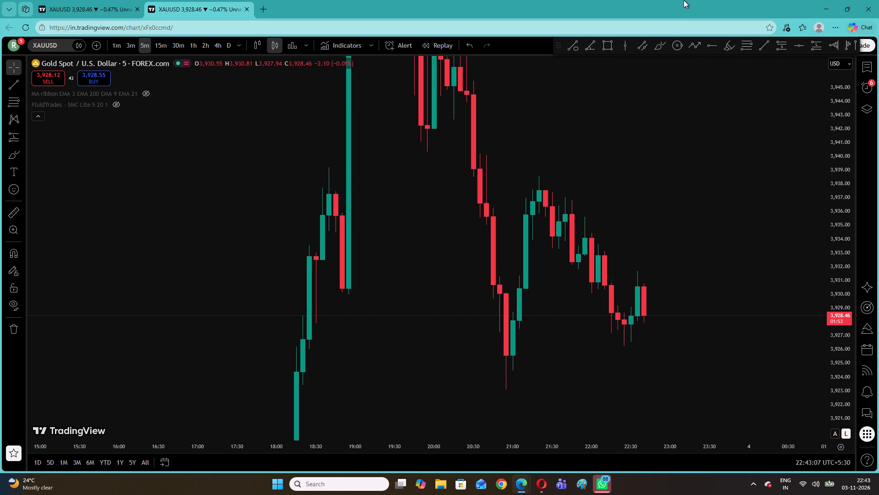
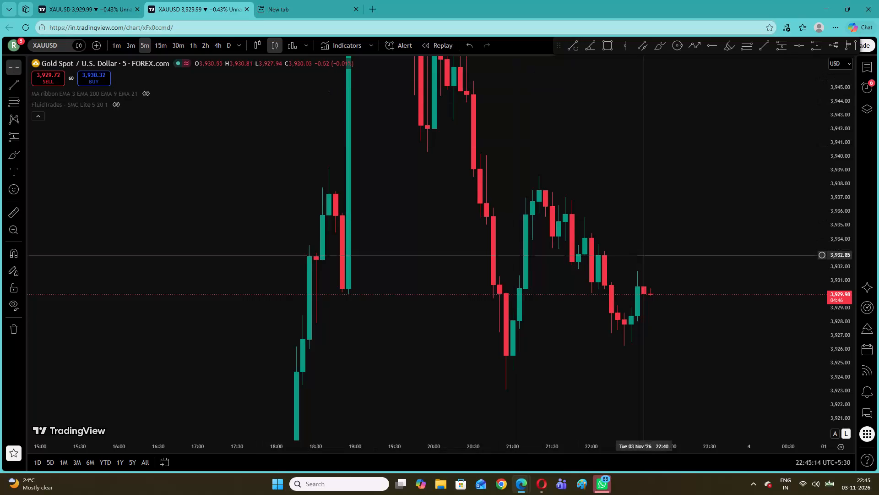
# Draw a descending trend line on the 5-minute chart from the 22:35 high at about 3,931.8 to 22:55 at about 3,928.1.
pyautogui.moveTo(713, 235); pyautogui.dragTo(537, 250)
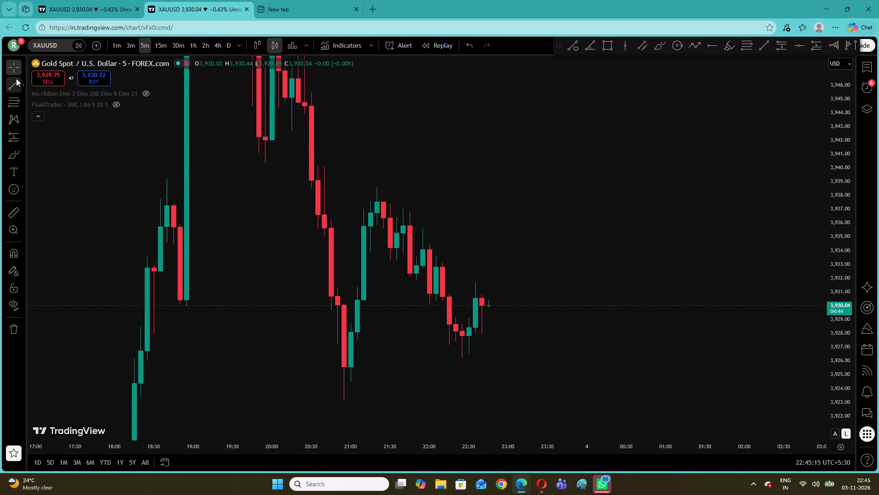
pyautogui.click(16, 78)
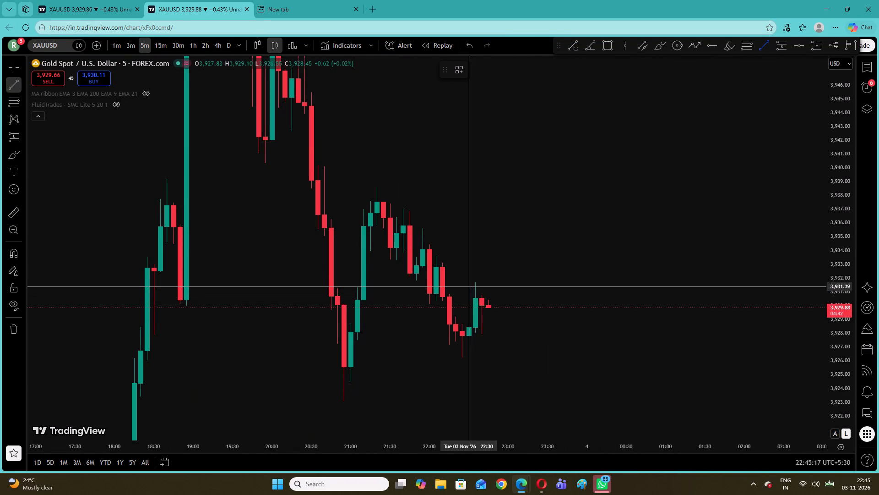
pyautogui.click(473, 281)
pyautogui.click(500, 333)
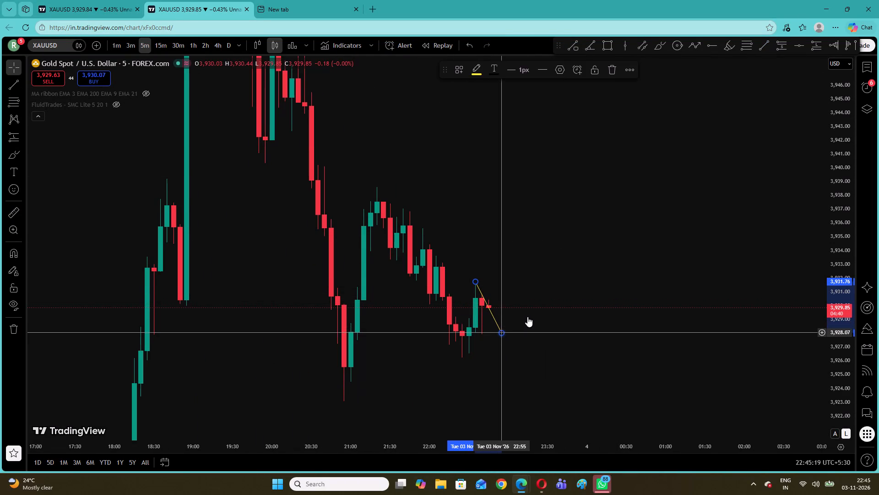
pyautogui.click(645, 269)
# On the 1-minute chart, adjust the descending trend line to run from 22:36 at about 3,932.4 to 22:50 at about 3,927.7.
pyautogui.click(125, 42)
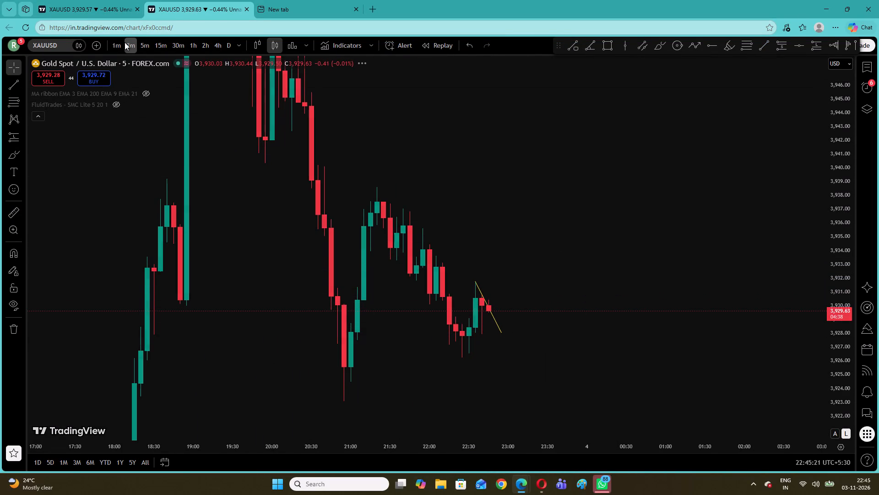
pyautogui.click(120, 43)
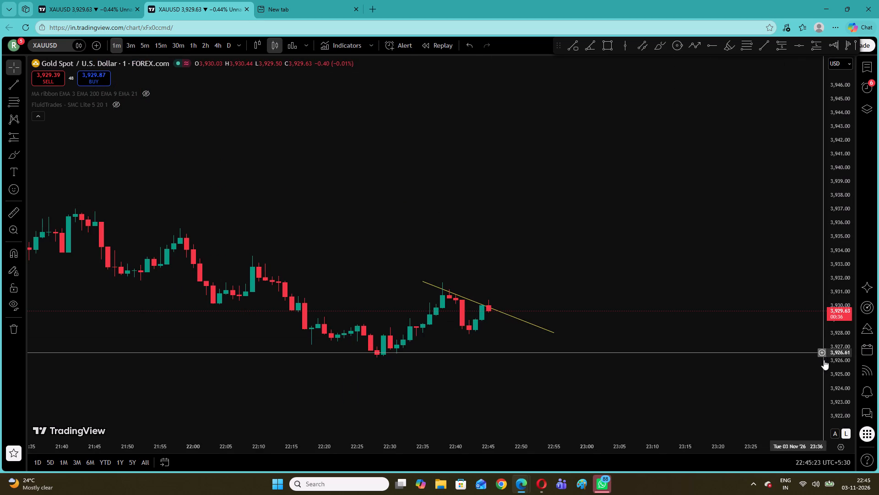
pyautogui.moveTo(831, 364); pyautogui.dragTo(828, 217)
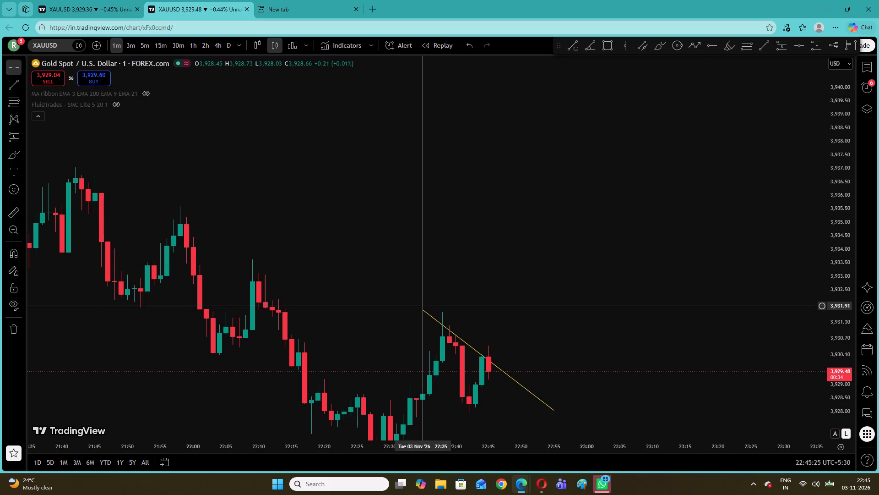
pyautogui.moveTo(425, 309); pyautogui.dragTo(428, 297)
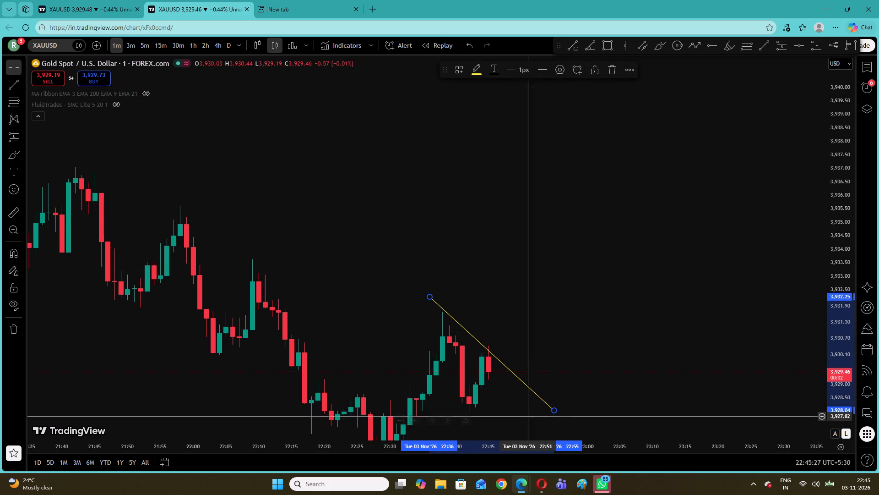
pyautogui.moveTo(553, 409); pyautogui.dragTo(520, 423)
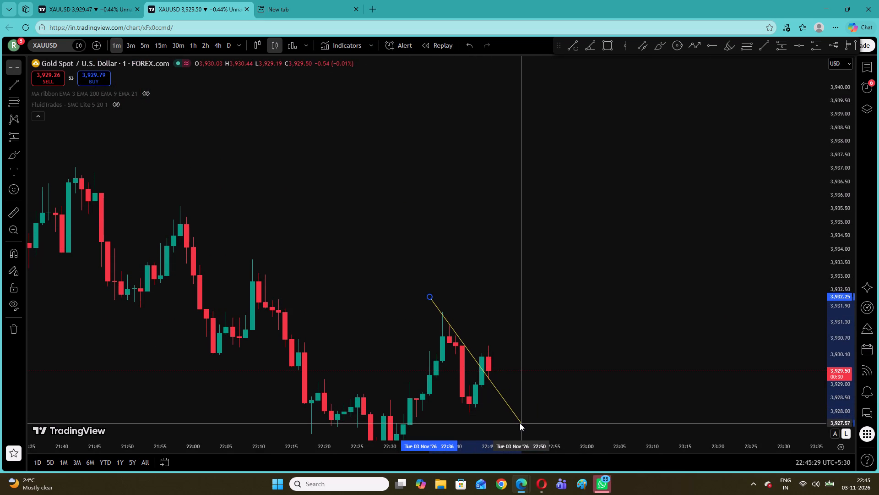
pyautogui.moveTo(520, 423); pyautogui.dragTo(520, 420)
pyautogui.click(429, 294)
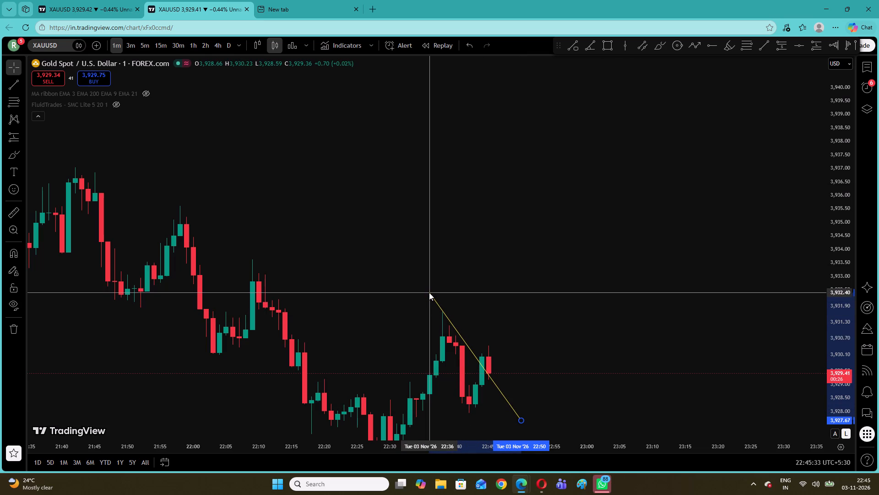
pyautogui.moveTo(326, 295); pyautogui.dragTo(331, 295)
# Draw an ascending trend line on the 5-minute chart from the 22:30 low at about 3,926.6 to 23:05 at about 3,931.1.
pyautogui.moveTo(579, 295); pyautogui.dragTo(610, 264)
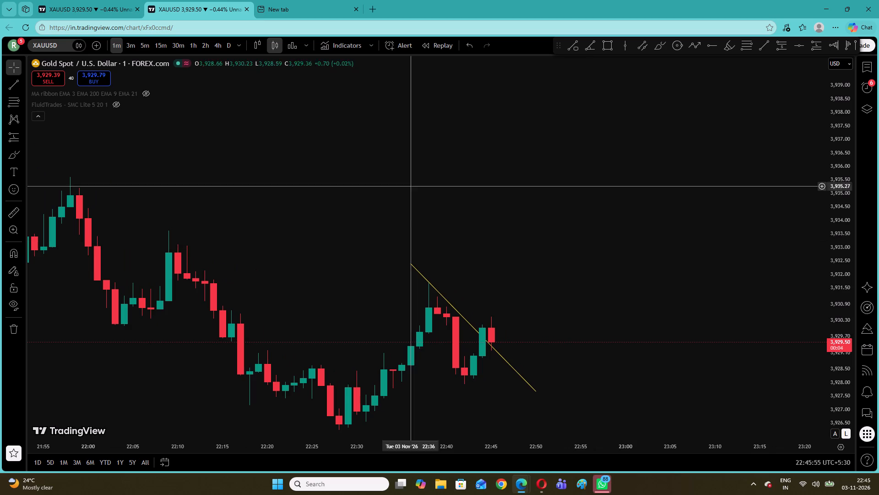
pyautogui.click(146, 45)
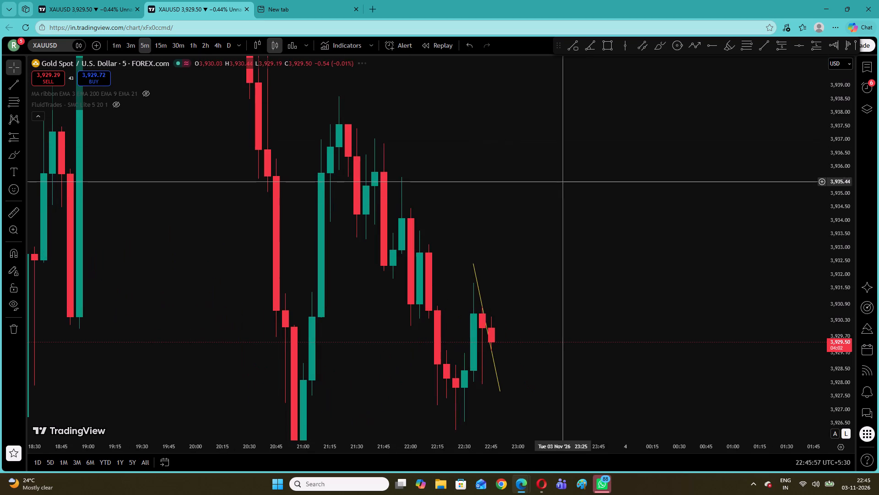
pyautogui.moveTo(550, 274); pyautogui.dragTo(459, 185)
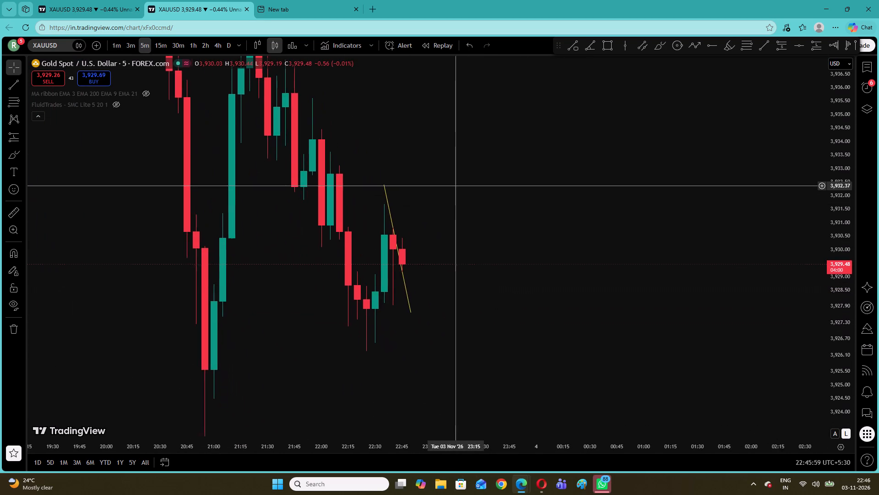
pyautogui.click(14, 88)
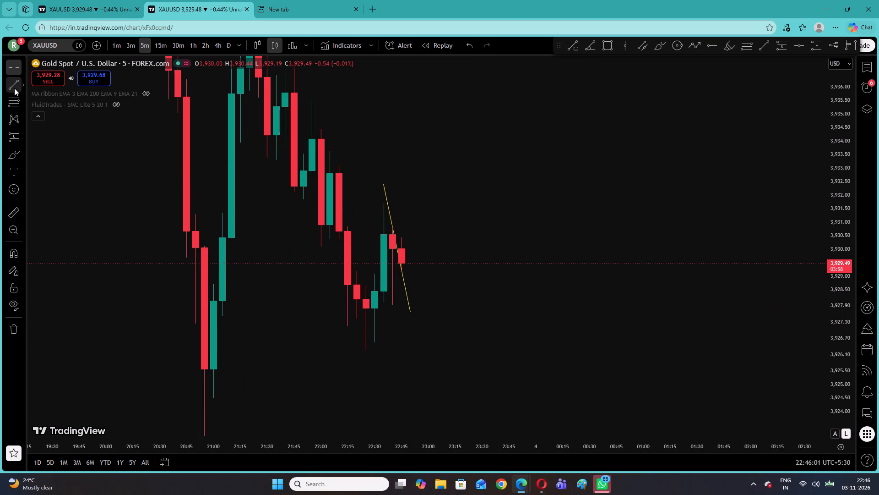
pyautogui.click(373, 341)
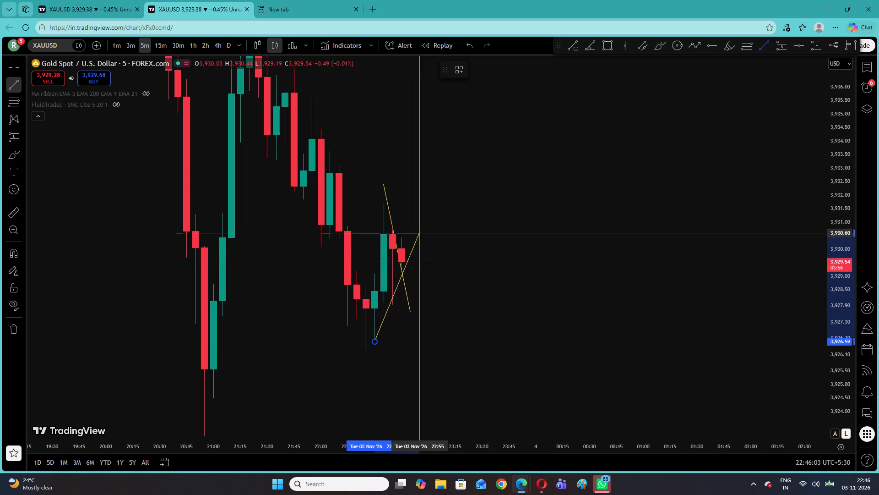
pyautogui.click(441, 219)
pyautogui.click(405, 173)
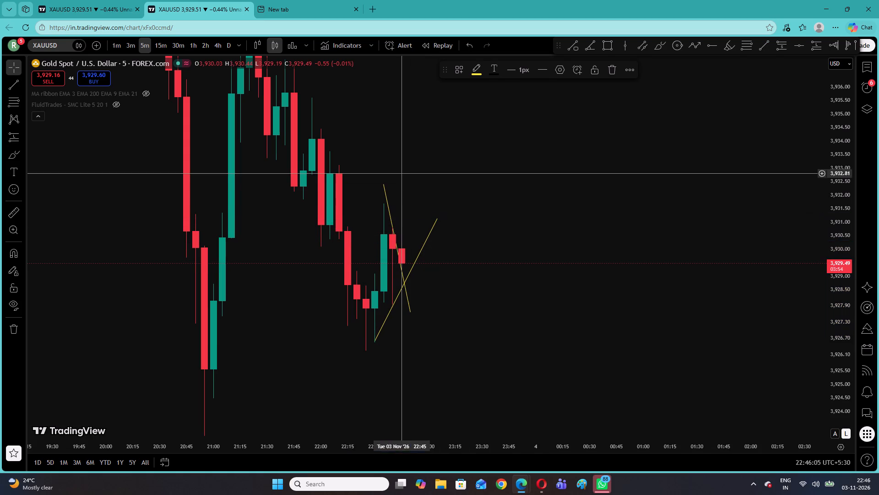
# On the 1-minute chart, shorten the descending trend line to end on the ascending line at 22:47, about 3,928.8.
pyautogui.click(116, 42)
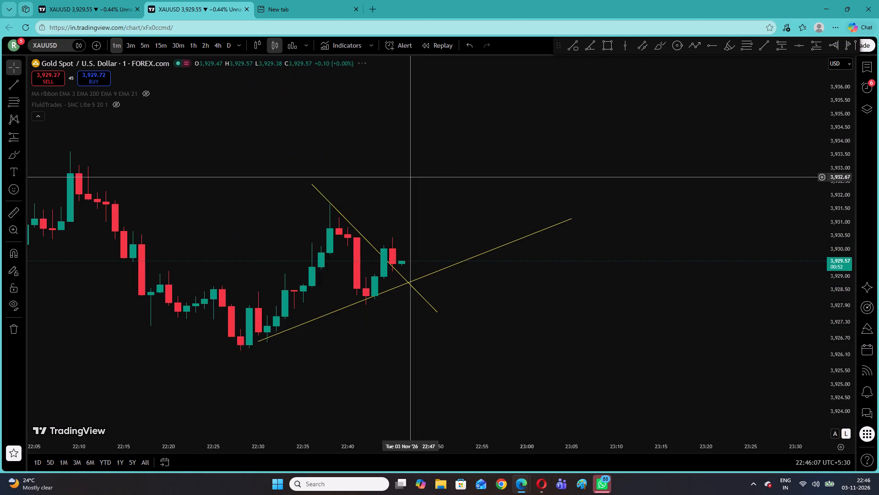
pyautogui.moveTo(414, 177); pyautogui.dragTo(504, 177)
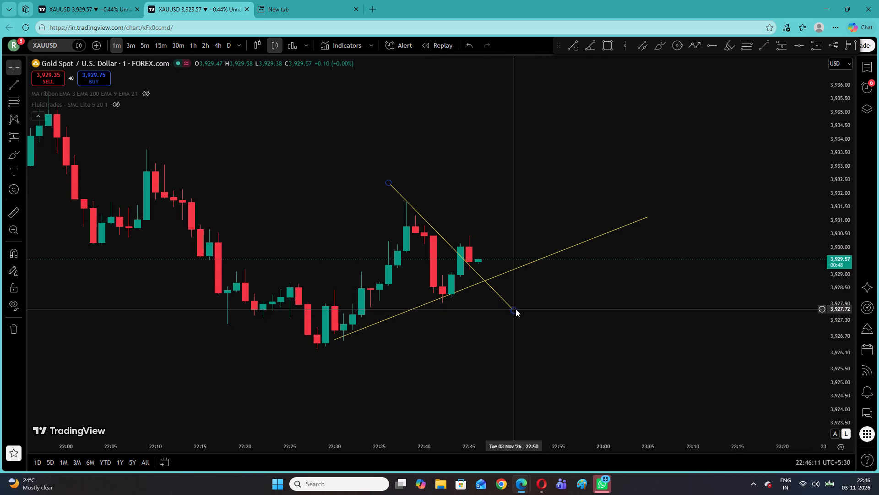
pyautogui.moveTo(515, 309); pyautogui.dragTo(485, 281)
pyautogui.click(511, 180)
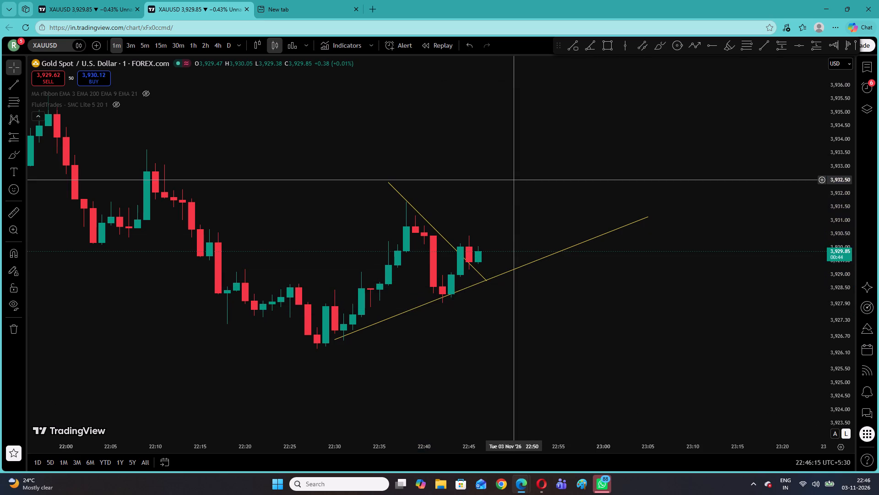
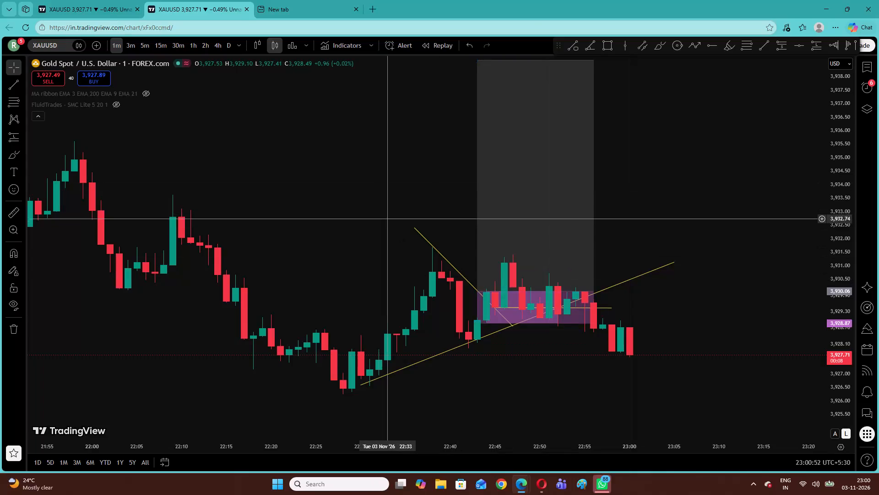
# Remove all drawings from the 1-minute XAUUSD chart.
pyautogui.rightClick(260, 170)
pyautogui.click(344, 366)
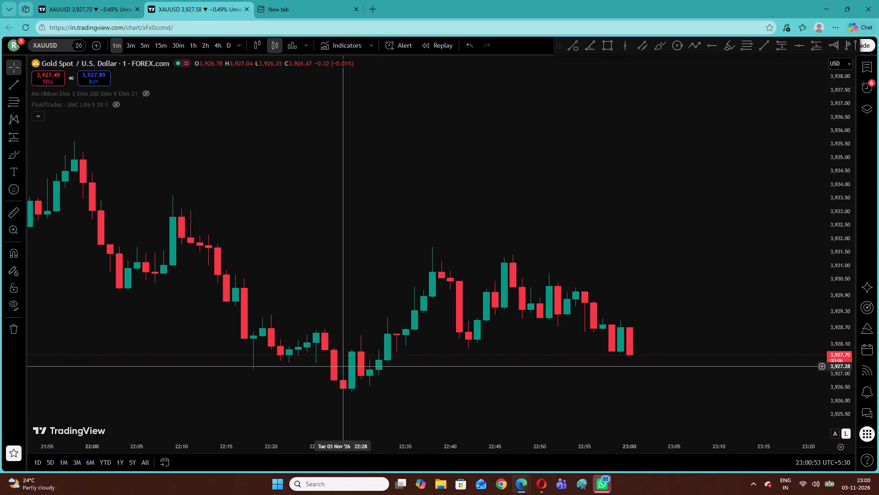
# Draw a descending trend line on the 5-minute chart from the 22:35 high at about 3,931.8 to 23:15 at about 3,930.3.
pyautogui.click(144, 44)
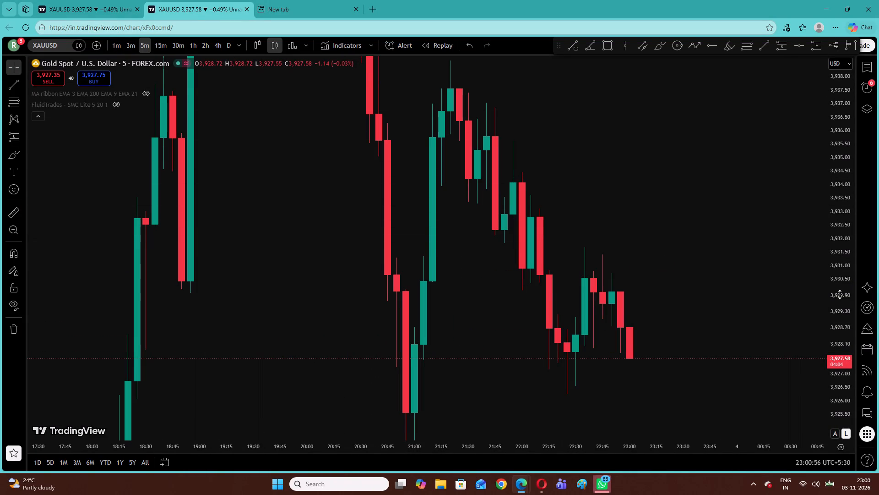
pyautogui.moveTo(716, 253); pyautogui.dragTo(561, 251)
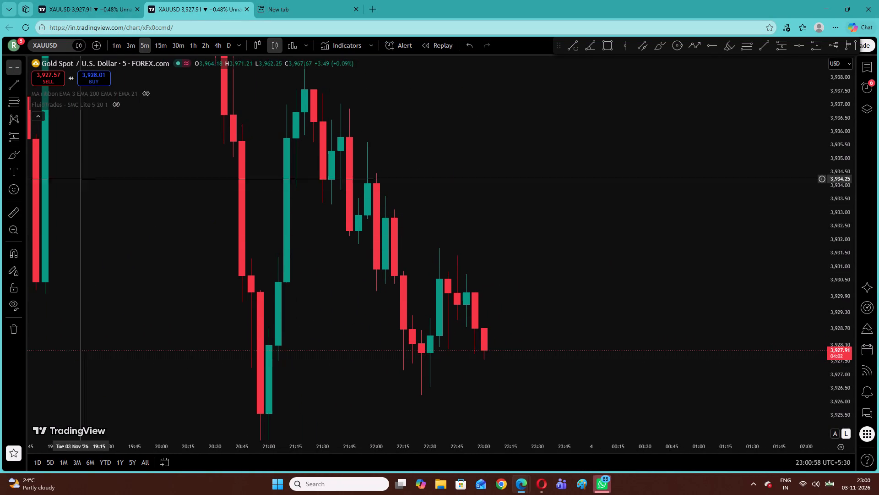
pyautogui.click(12, 94)
pyautogui.click(13, 88)
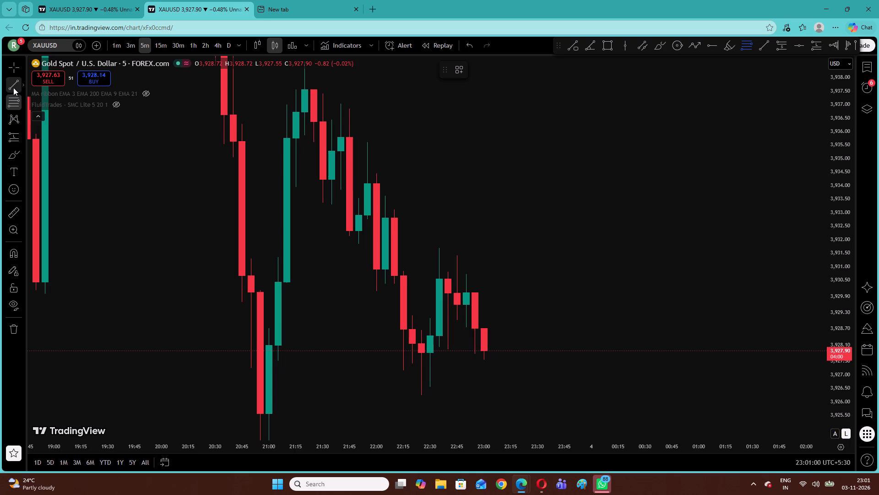
pyautogui.click(439, 244)
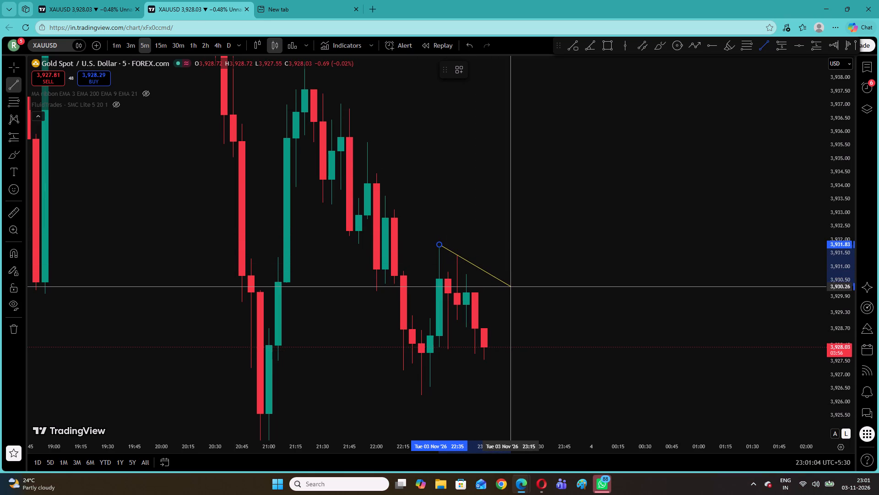
pyautogui.click(510, 287)
pyautogui.moveTo(494, 234); pyautogui.dragTo(472, 222)
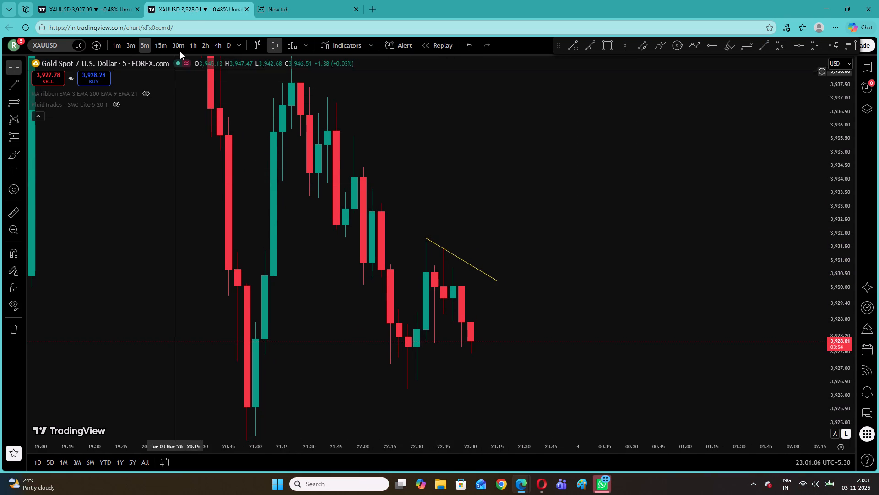
# Show the hidden MA ribbon indicator on the 1-minute chart.
pyautogui.click(111, 43)
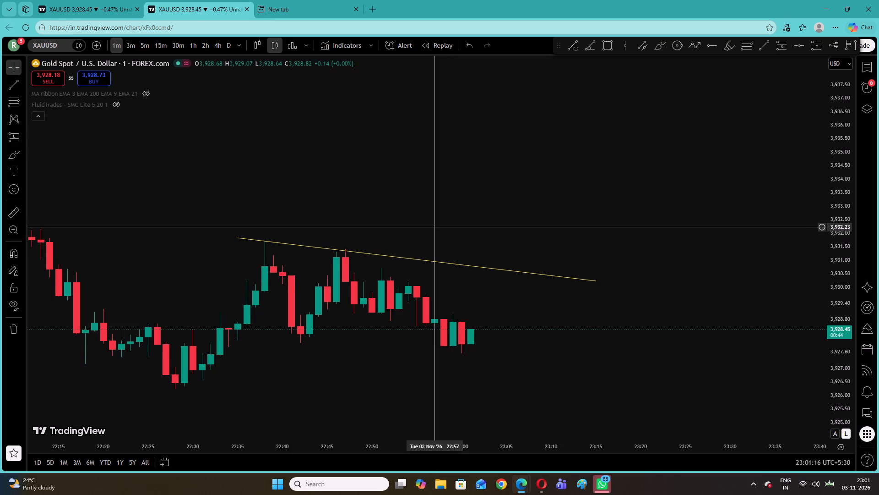
pyautogui.click(145, 92)
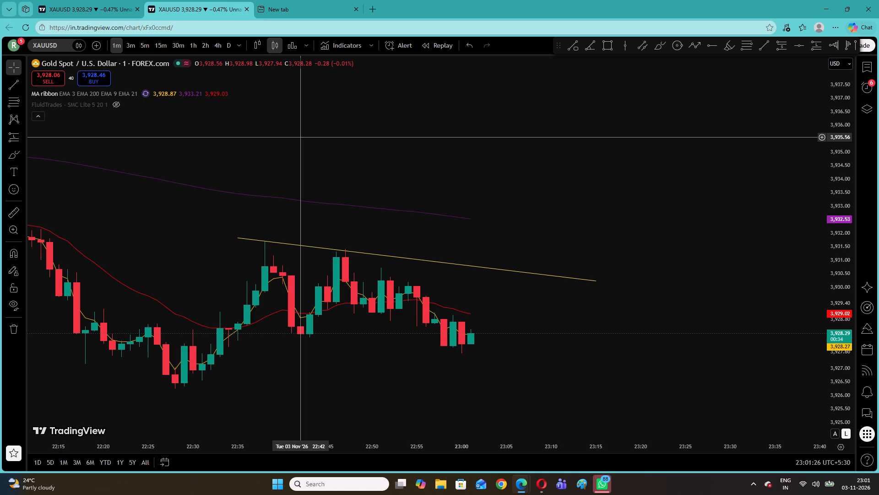
# Draw a descending parallel channel about 0.4 wide on the 1-minute chart, its upper line from 21:23 at about 3,938.7 to 22:26 at about 3,933.4.
pyautogui.moveTo(309, 159); pyautogui.dragTo(667, 258)
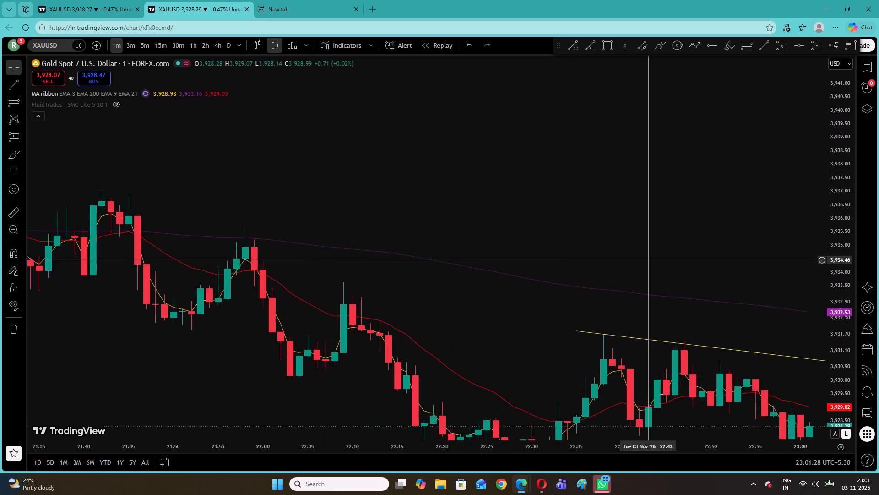
pyautogui.moveTo(667, 258); pyautogui.dragTo(689, 249)
pyautogui.moveTo(353, 151); pyautogui.dragTo(655, 202)
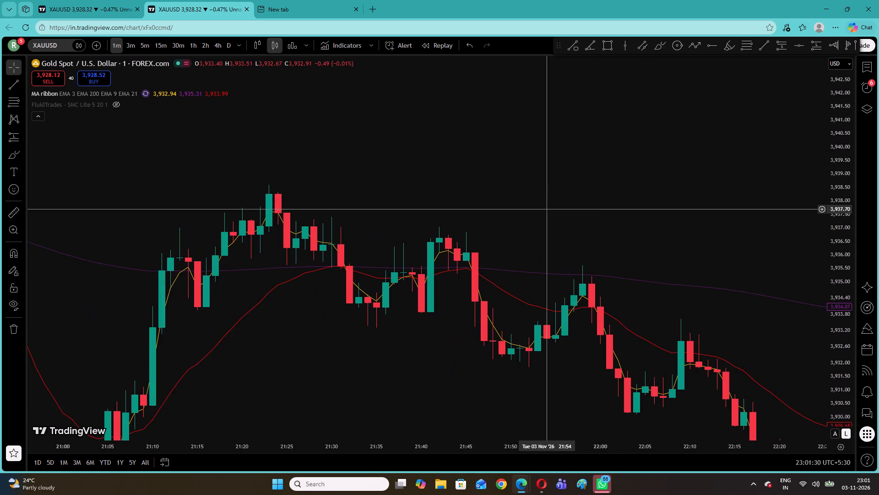
pyautogui.moveTo(550, 195); pyautogui.dragTo(424, 221)
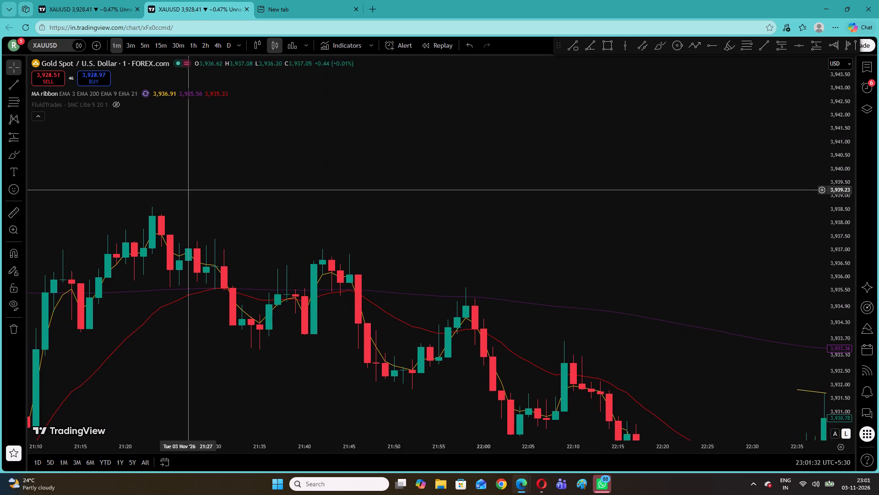
pyautogui.click(24, 80)
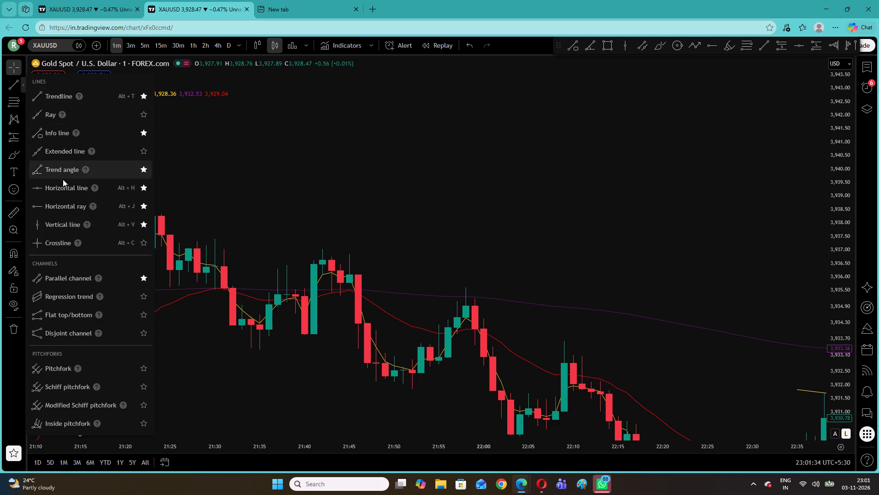
pyautogui.click(236, 184)
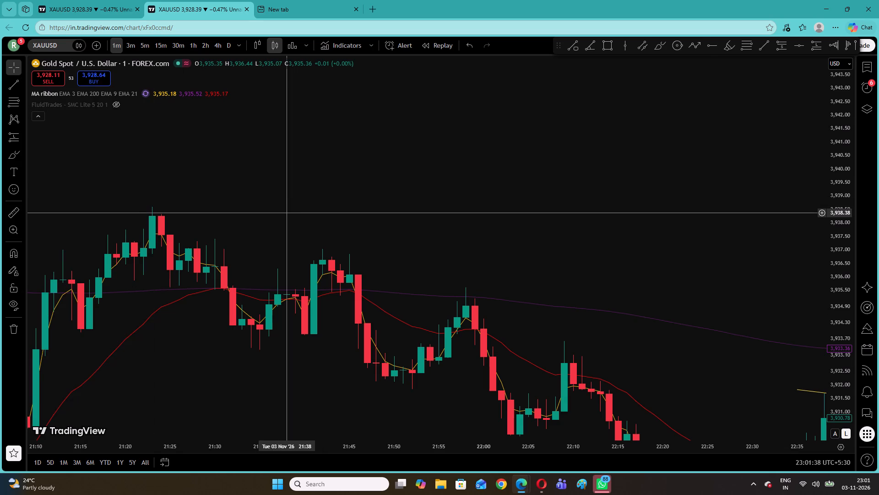
pyautogui.moveTo(290, 213); pyautogui.dragTo(212, 192)
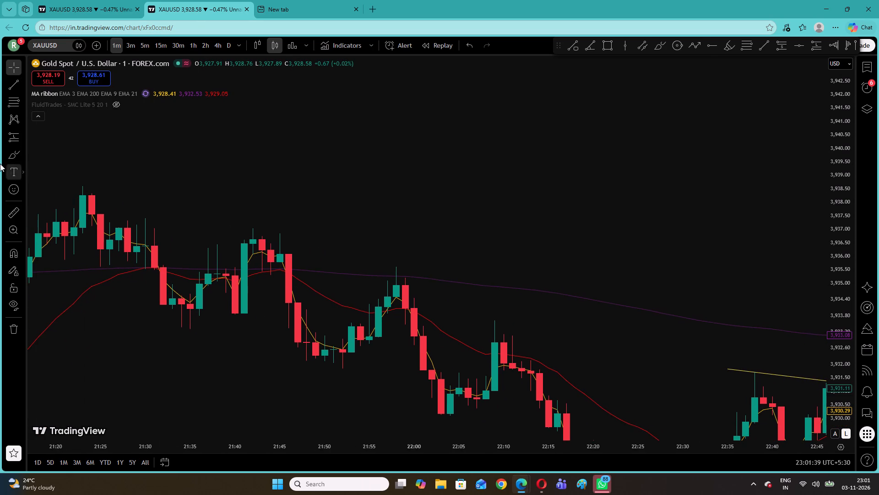
pyautogui.click(24, 88)
pyautogui.click(72, 282)
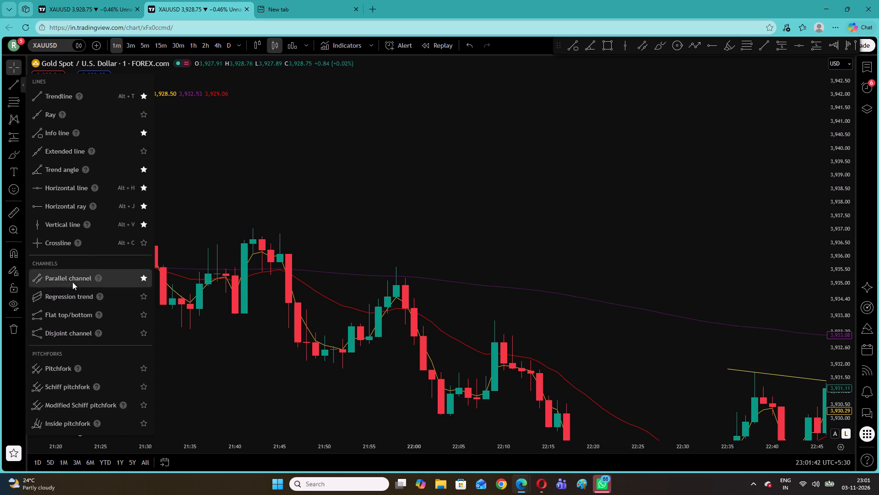
pyautogui.click(81, 184)
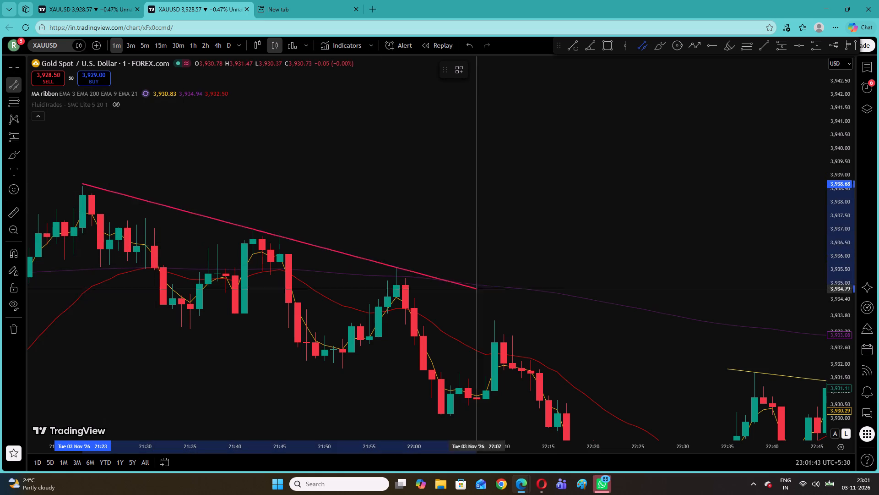
pyautogui.click(646, 326)
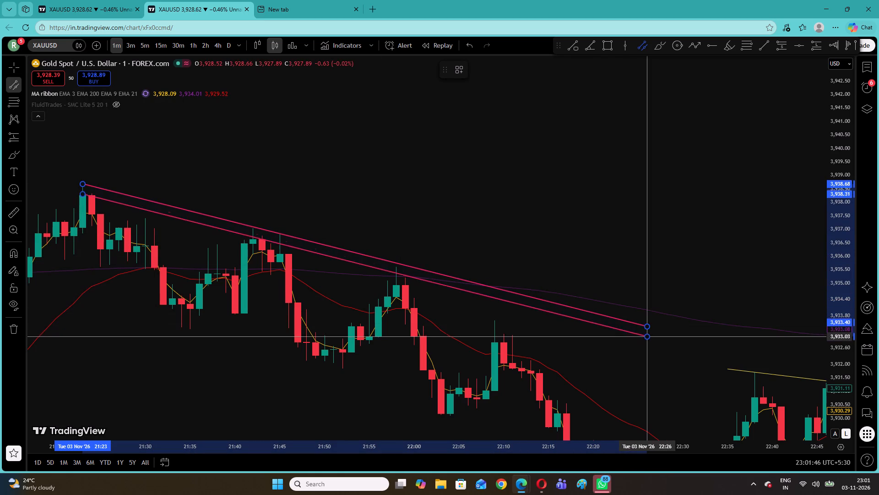
pyautogui.click(645, 335)
pyautogui.click(556, 258)
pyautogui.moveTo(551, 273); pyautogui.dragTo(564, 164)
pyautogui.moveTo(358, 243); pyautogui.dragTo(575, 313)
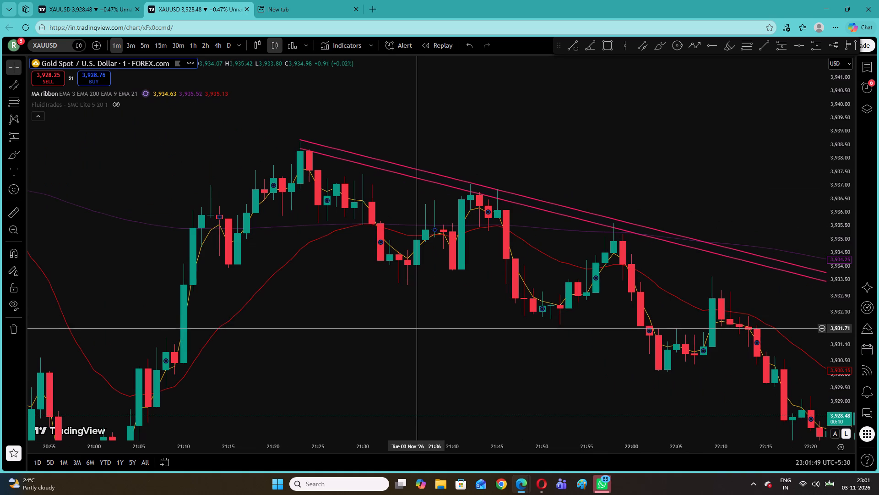
# Examine the earlier XAUUSD price action on the 1-minute chart, going back to around 19:00.
pyautogui.click(418, 328)
pyautogui.moveTo(302, 282); pyautogui.dragTo(677, 294)
pyautogui.moveTo(409, 174); pyautogui.dragTo(695, 374)
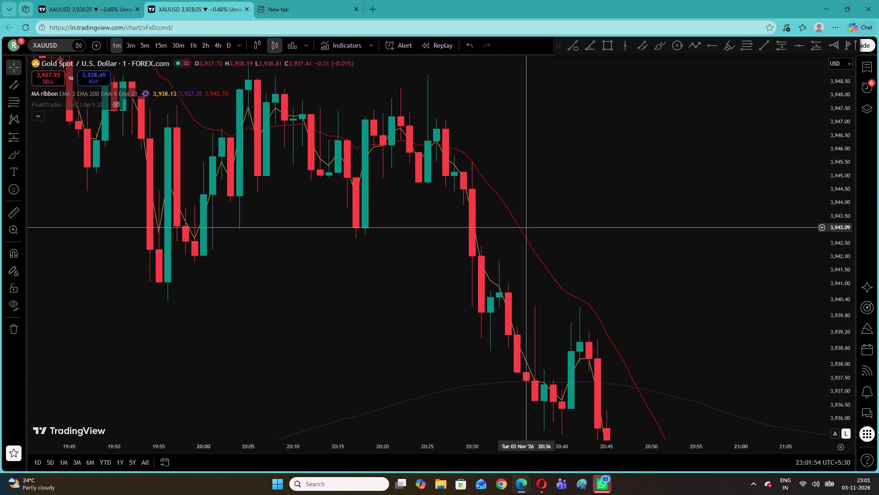
pyautogui.moveTo(527, 173); pyautogui.dragTo(754, 398)
pyautogui.moveTo(381, 233); pyautogui.dragTo(386, 237)
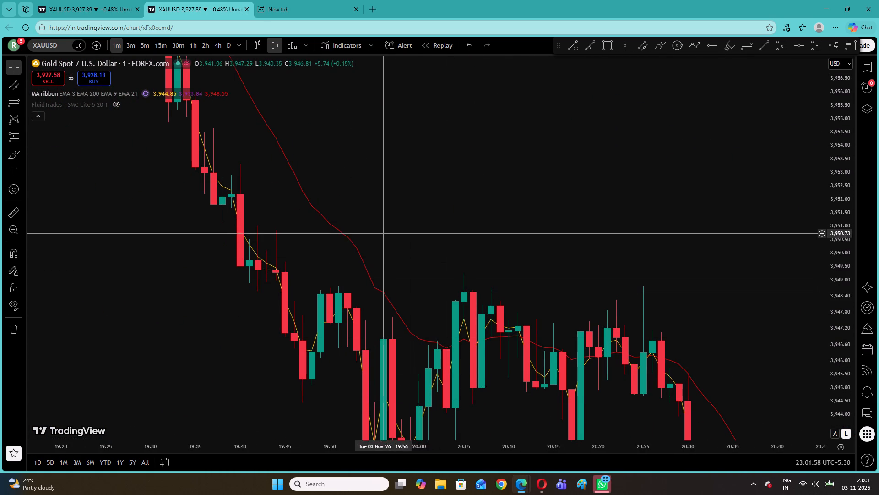
pyautogui.moveTo(386, 237); pyautogui.dragTo(671, 374)
pyautogui.moveTo(430, 208); pyautogui.dragTo(636, 242)
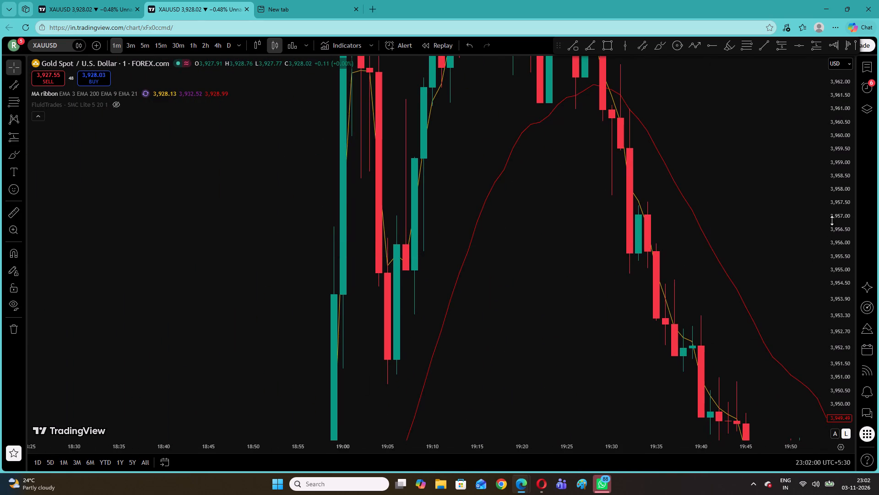
pyautogui.moveTo(849, 200); pyautogui.dragTo(877, 387)
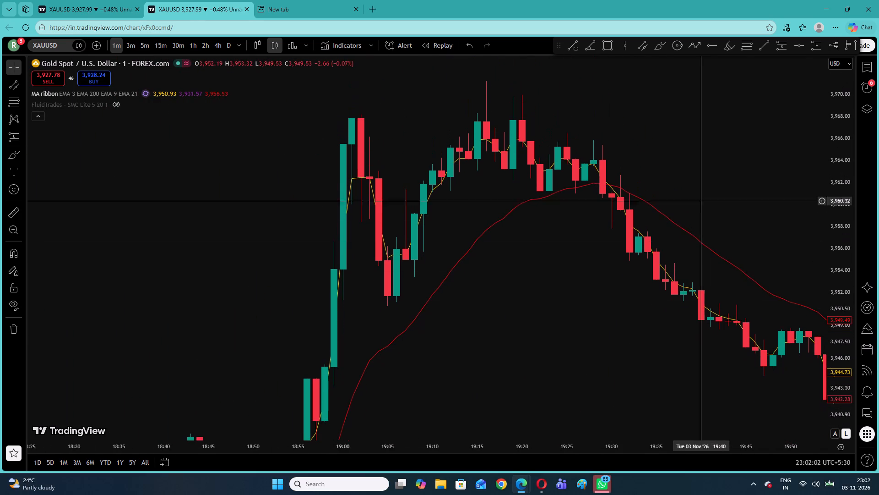
pyautogui.moveTo(697, 189); pyautogui.dragTo(360, 173)
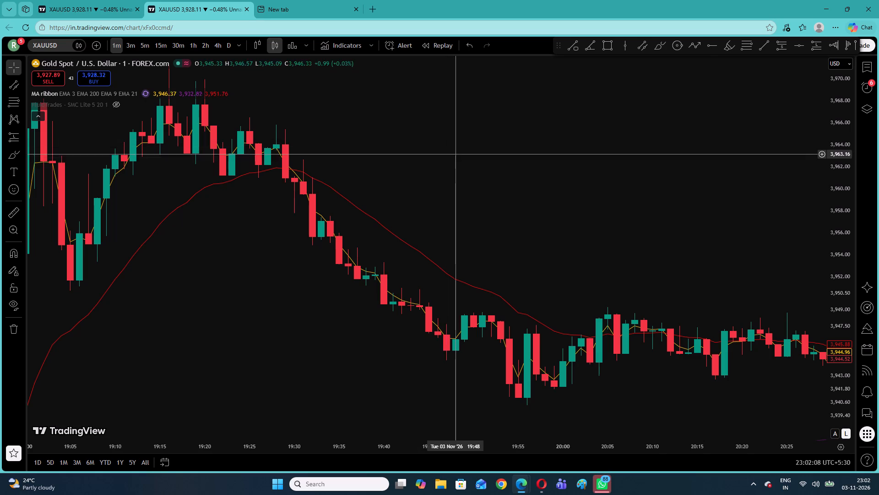
# Minimize the browser window with the 1-minute XAUUSD chart.
pyautogui.click(820, 12)
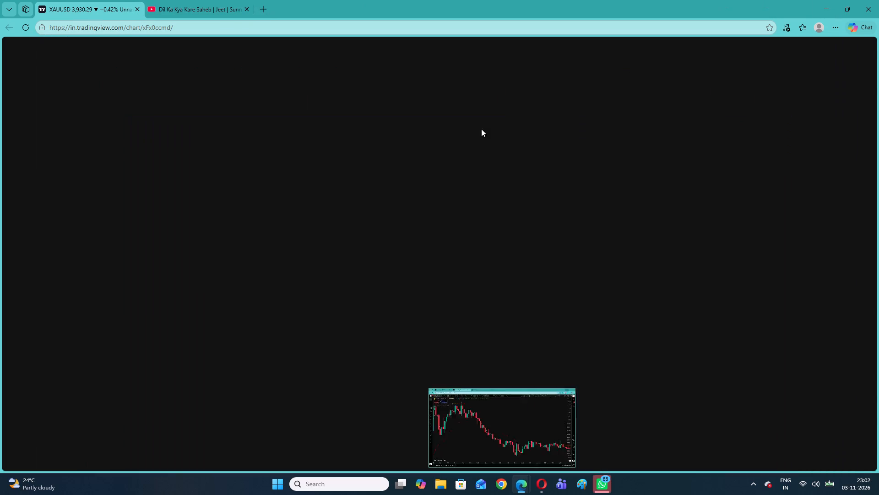